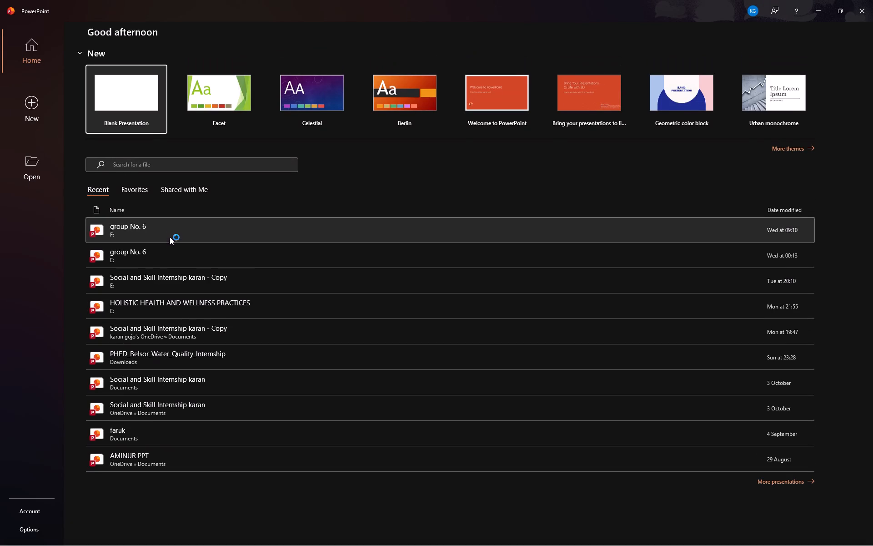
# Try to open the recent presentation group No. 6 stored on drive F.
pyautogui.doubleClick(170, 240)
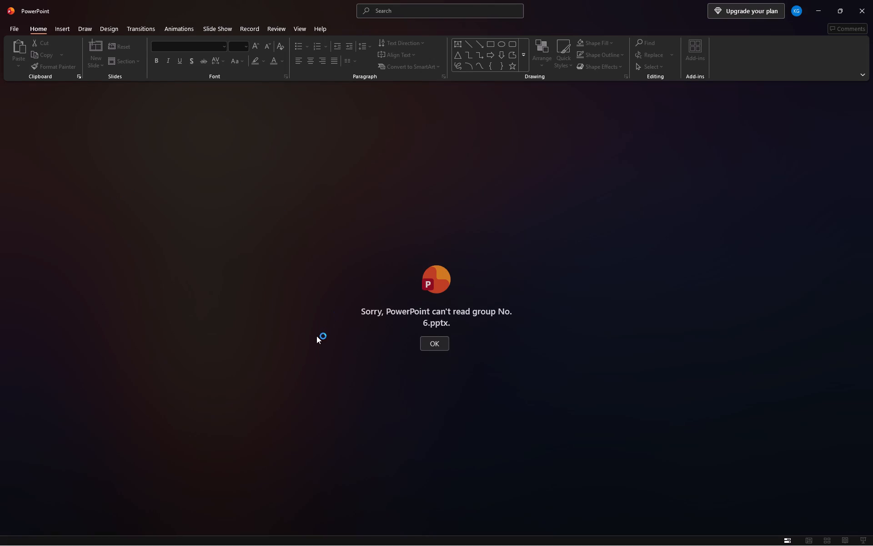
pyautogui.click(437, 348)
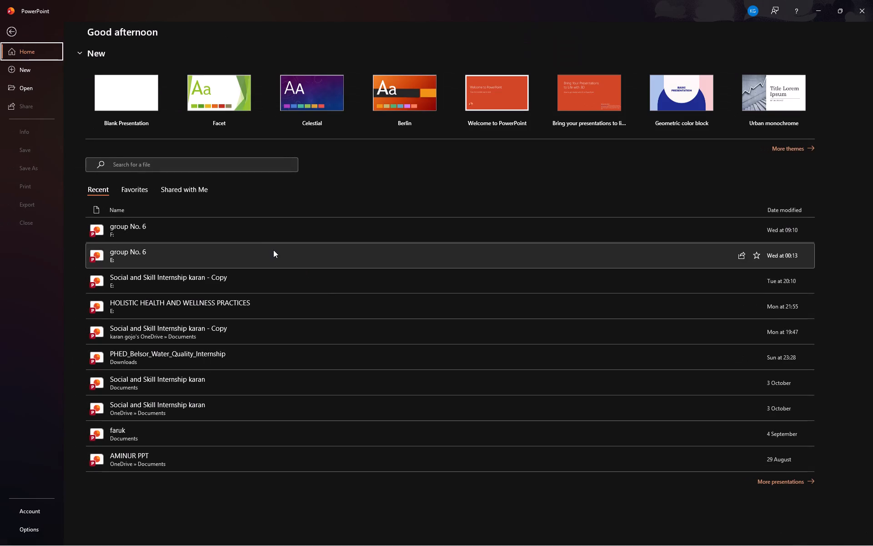
# Open the recent presentation group No. 6 stored on drive E.
pyautogui.doubleClick(273, 250)
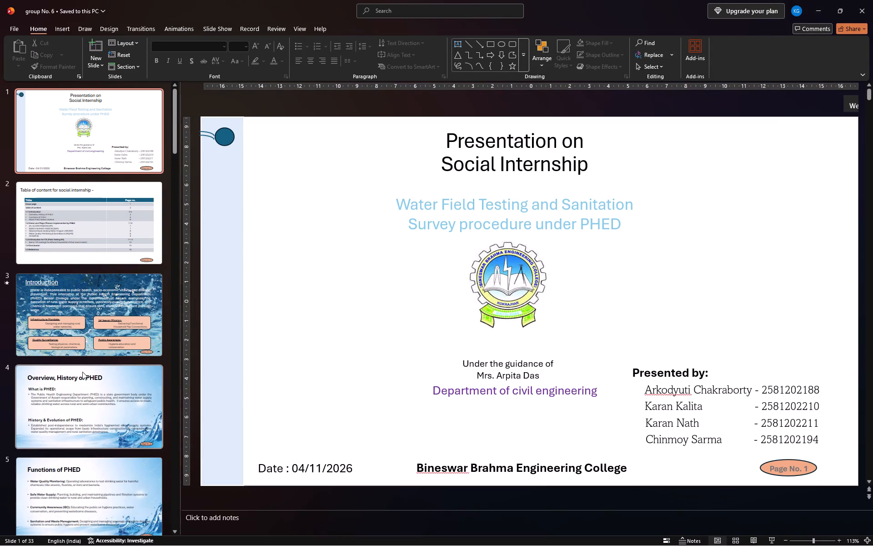
# Copy the Social Internship cover on slide 1 together with all skill internship slides, 17 through 33.
pyautogui.scroll(-14, 120, 347)
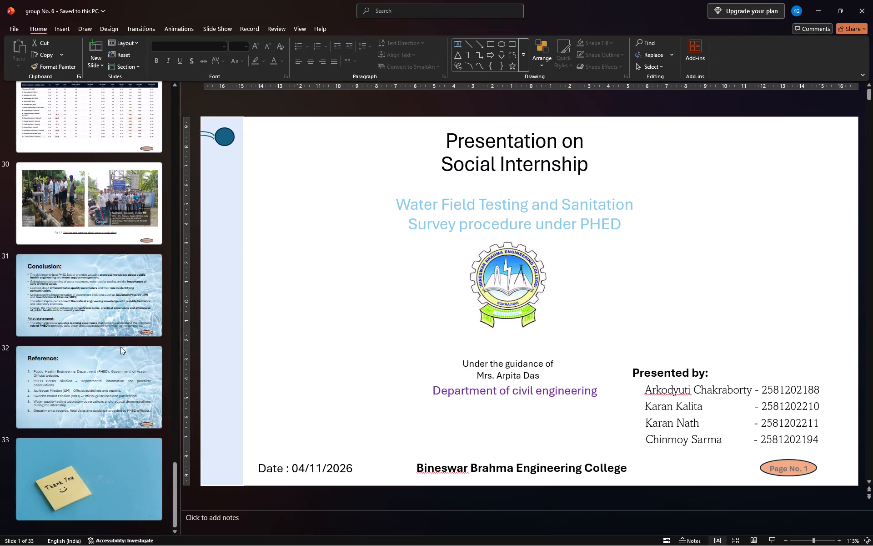
pyautogui.scroll(-6, 120, 347)
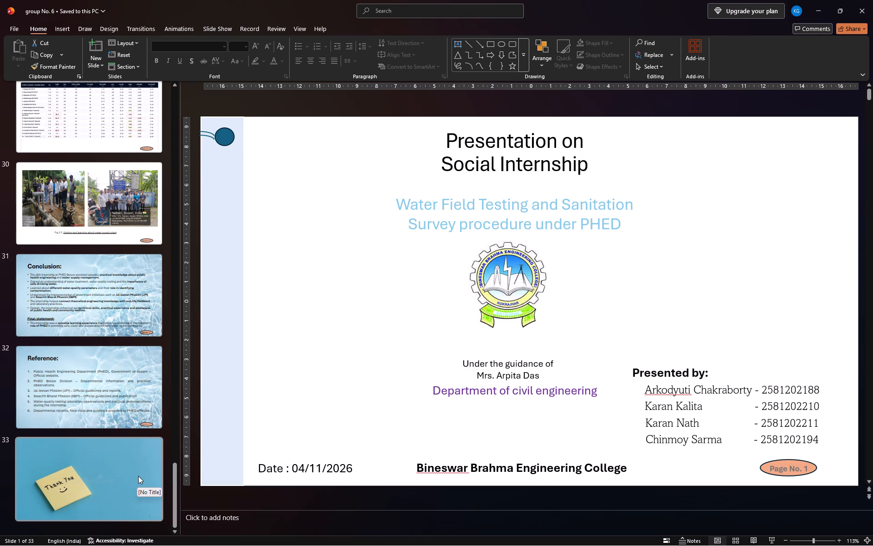
pyautogui.keyDown('ctrl'); pyautogui.click(128, 504); pyautogui.keyUp('ctrl')
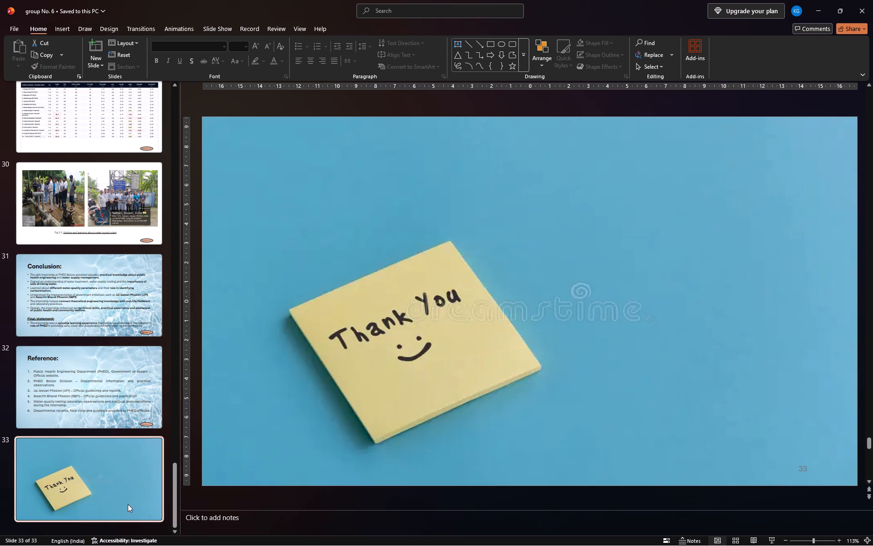
pyautogui.keyDown('ctrl'); pyautogui.click(131, 364); pyautogui.keyUp('ctrl')
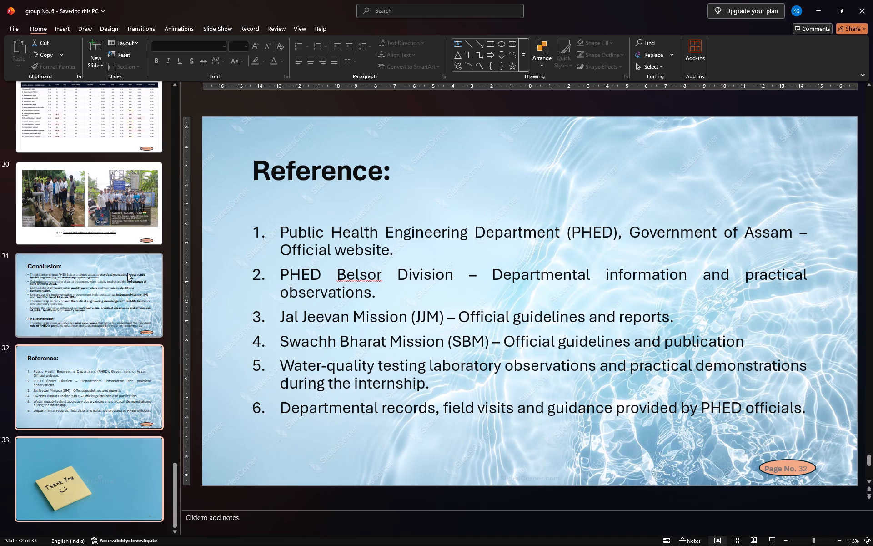
pyautogui.keyDown('ctrl'); pyautogui.click(127, 273); pyautogui.keyUp('ctrl')
pyautogui.keyDown('ctrl'); pyautogui.click(126, 206); pyautogui.keyUp('ctrl')
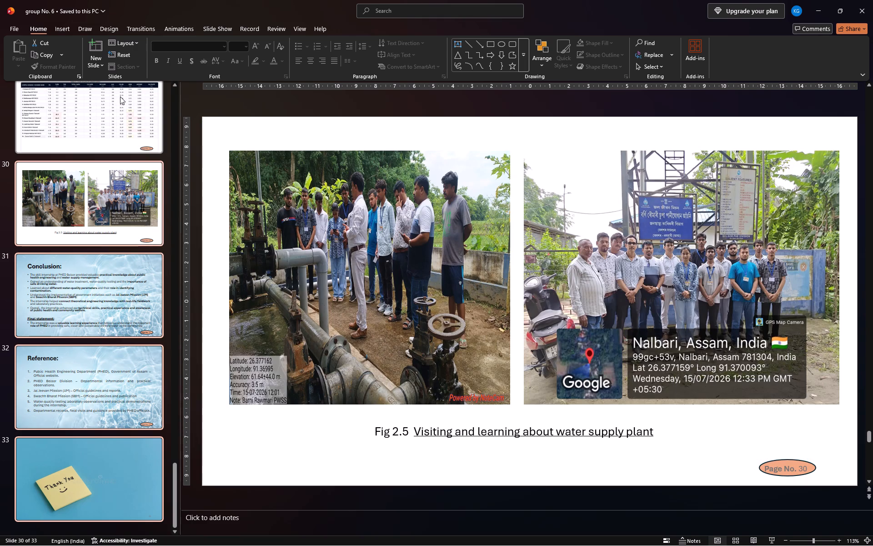
pyautogui.keyDown('ctrl'); pyautogui.click(122, 110); pyautogui.keyUp('ctrl')
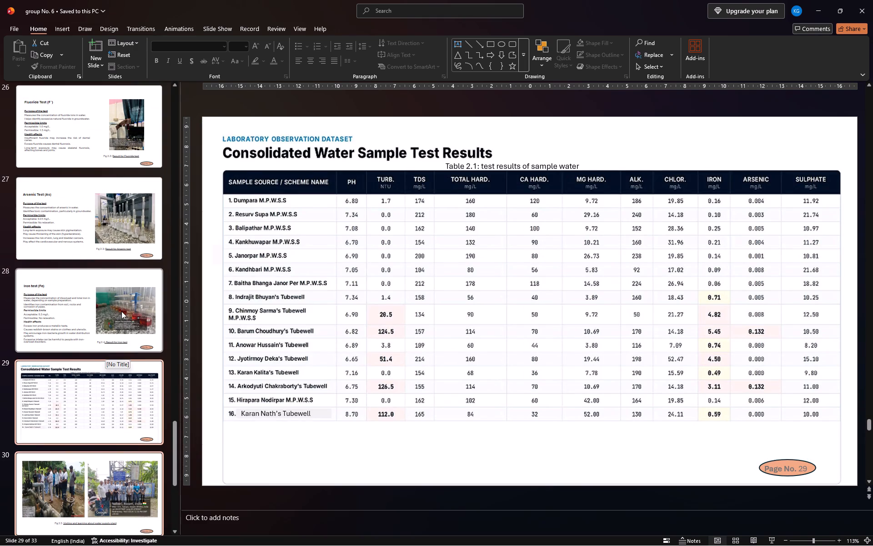
pyautogui.keyDown('ctrl'); pyautogui.click(121, 311); pyautogui.keyUp('ctrl')
pyautogui.keyDown('ctrl'); pyautogui.click(123, 233); pyautogui.keyUp('ctrl')
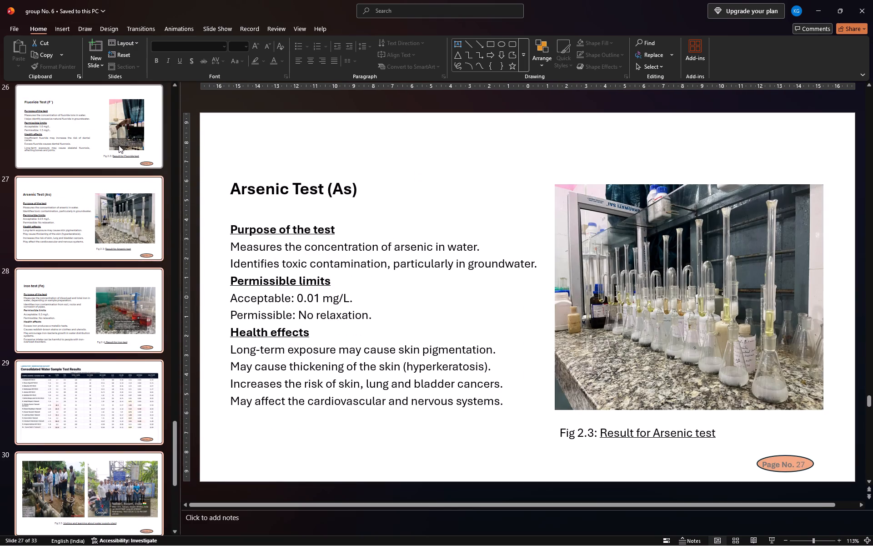
pyautogui.keyDown('ctrl'); pyautogui.click(119, 145); pyautogui.keyUp('ctrl')
pyautogui.keyDown('ctrl'); pyautogui.click(117, 320); pyautogui.keyUp('ctrl')
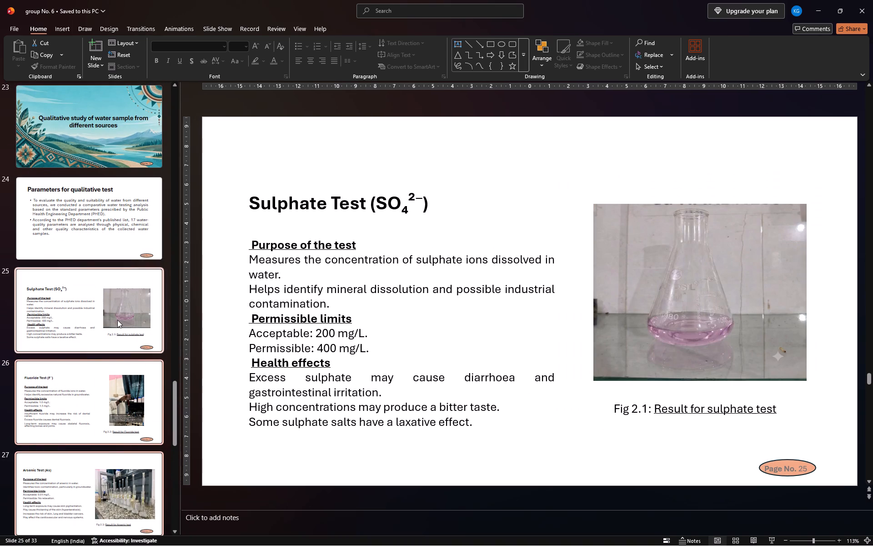
pyautogui.keyDown('ctrl'); pyautogui.click(125, 251); pyautogui.keyUp('ctrl')
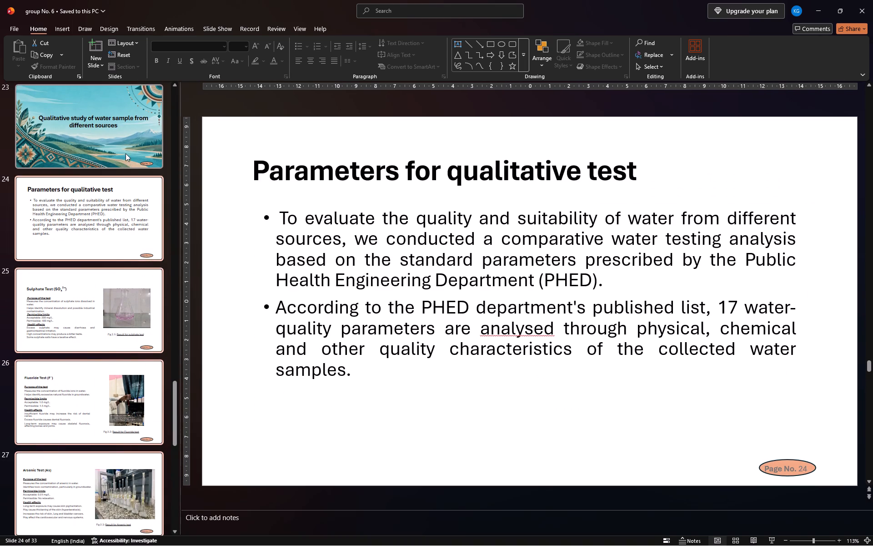
pyautogui.keyDown('ctrl'); pyautogui.click(125, 153); pyautogui.keyUp('ctrl')
pyautogui.keyDown('ctrl'); pyautogui.click(114, 319); pyautogui.keyUp('ctrl')
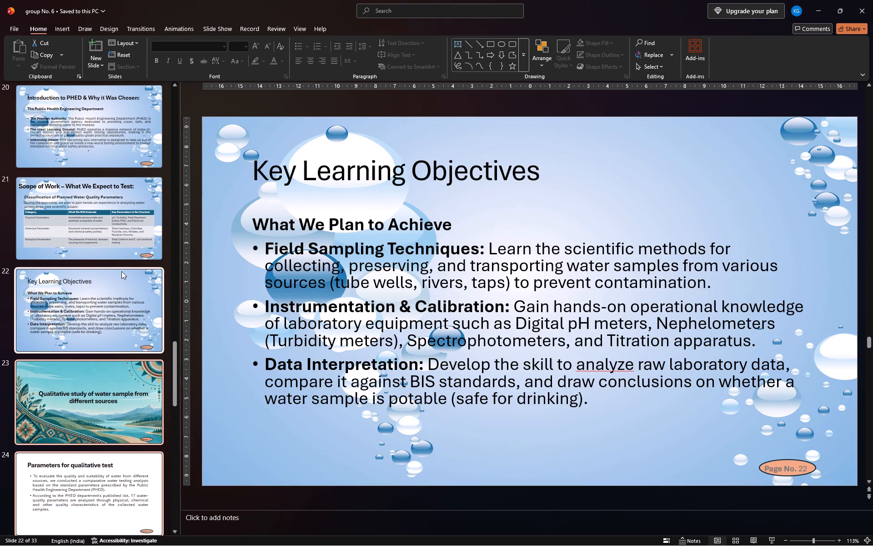
pyautogui.keyDown('ctrl'); pyautogui.click(128, 228); pyautogui.keyUp('ctrl')
pyautogui.keyDown('ctrl'); pyautogui.click(122, 132); pyautogui.keyUp('ctrl')
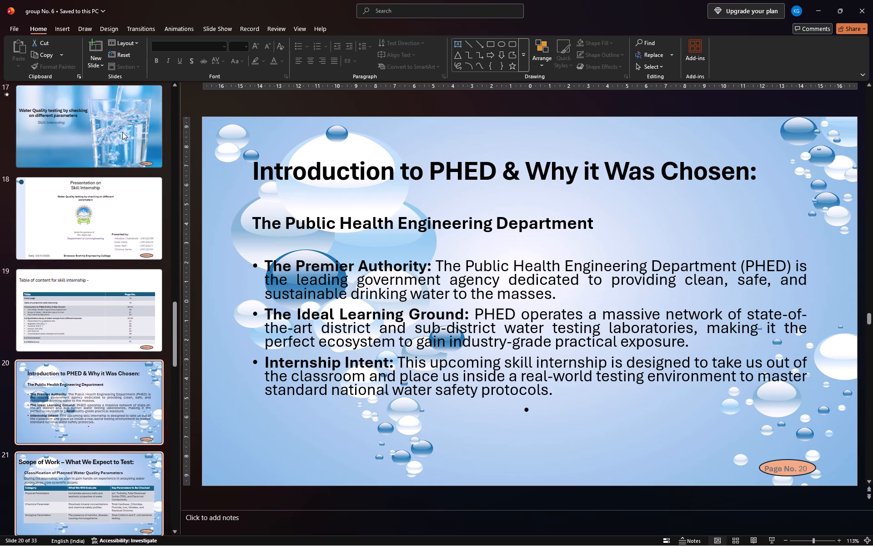
pyautogui.keyDown('ctrl'); pyautogui.click(123, 322); pyautogui.keyUp('ctrl')
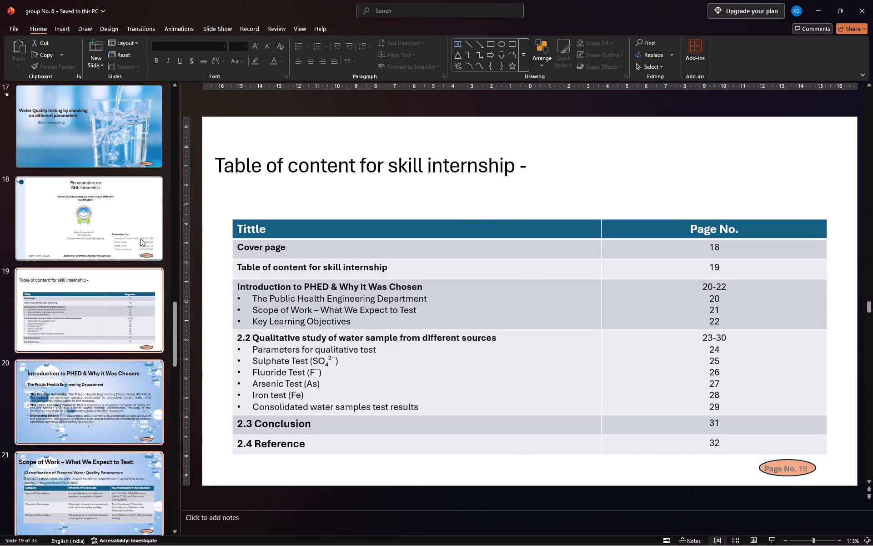
pyautogui.keyDown('ctrl'); pyautogui.click(140, 238); pyautogui.keyUp('ctrl')
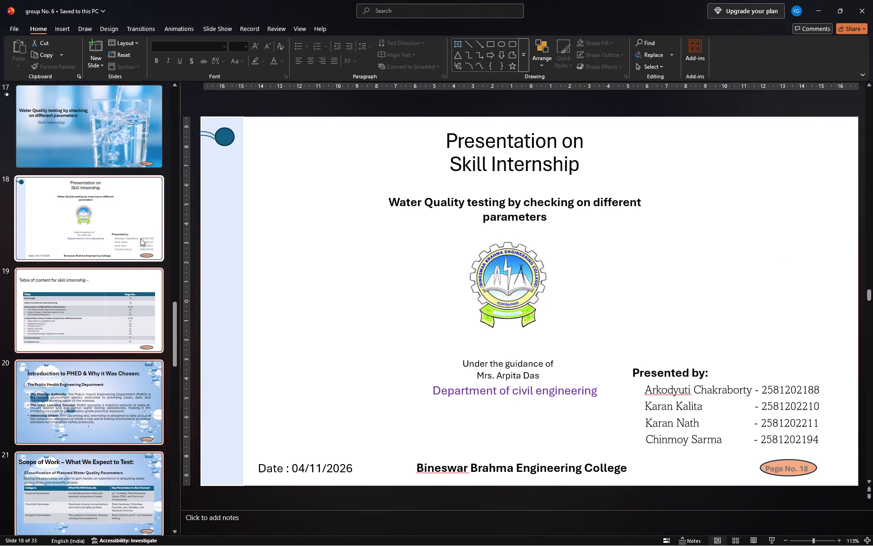
pyautogui.keyDown('ctrl'); pyautogui.click(153, 124); pyautogui.keyUp('ctrl')
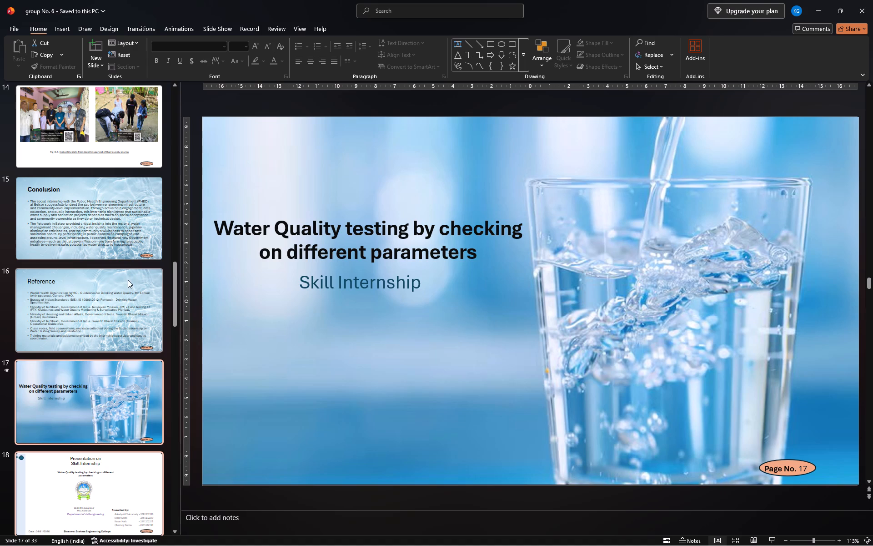
pyautogui.hotkey('ctrl', 'c')
# Create a blank presentation and paste the copied slides into it.
pyautogui.click(14, 31)
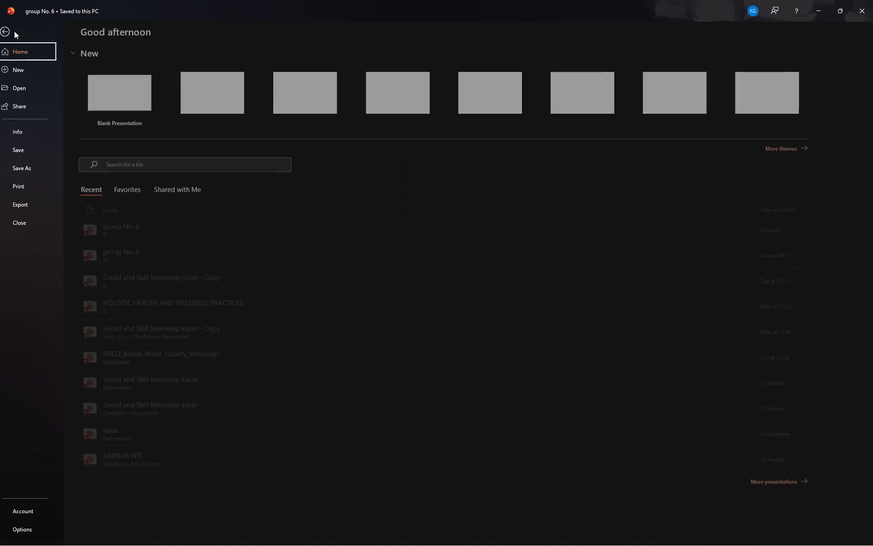
pyautogui.click(127, 101)
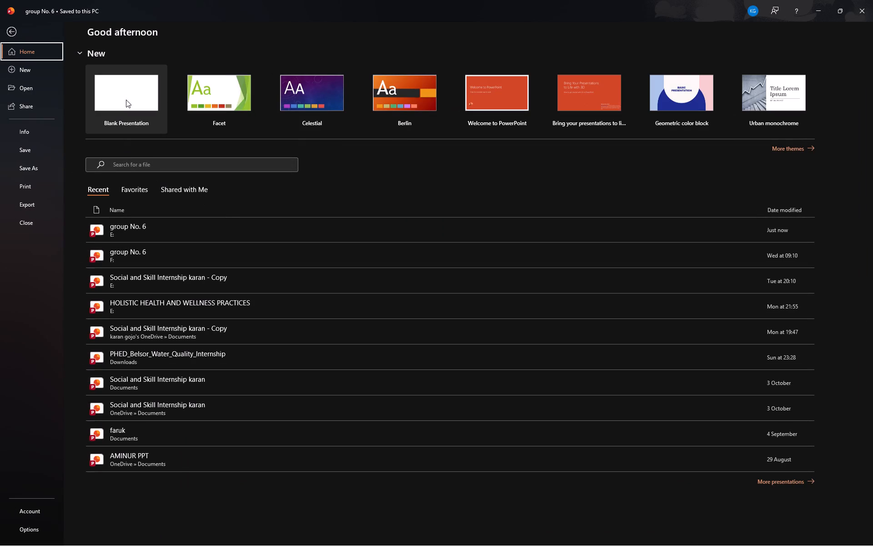
pyautogui.doubleClick(127, 101)
pyautogui.hotkey('ctrl', 'v')
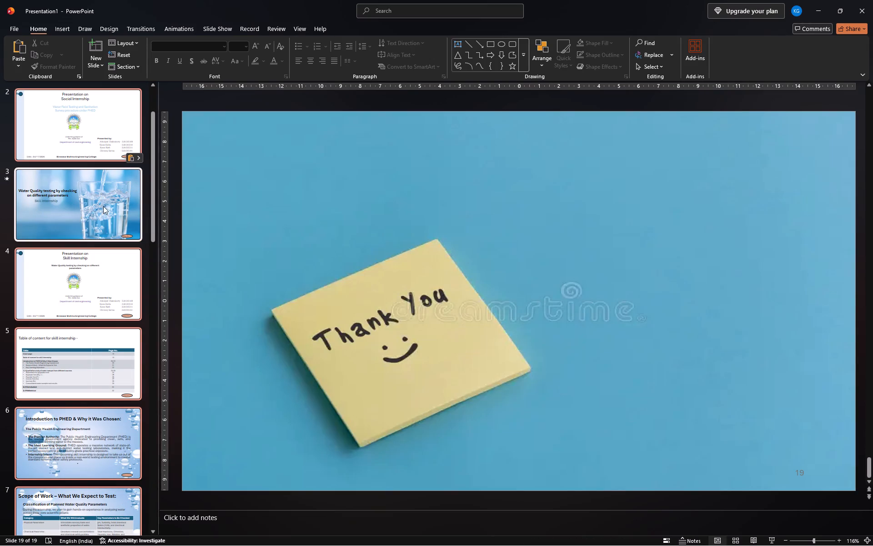
# Delete the empty first slide ahead of the pasted slides in the new presentation.
pyautogui.click(103, 141)
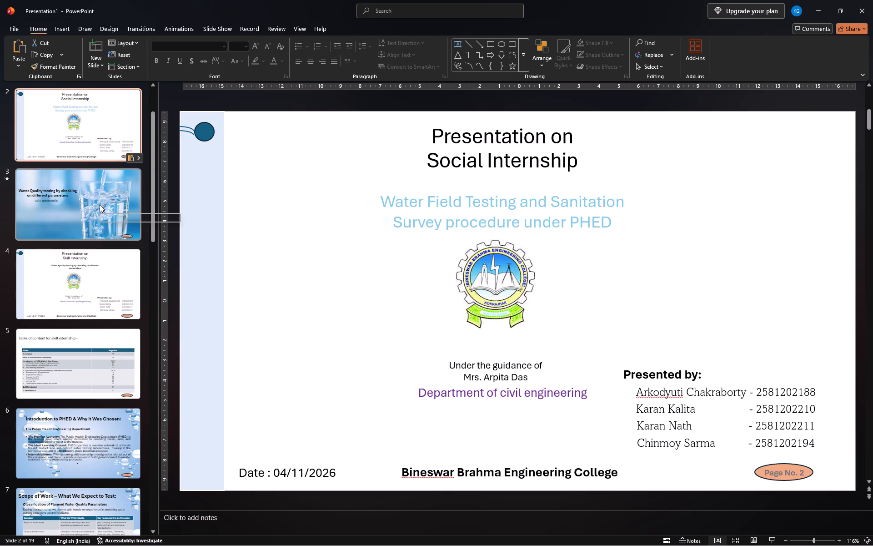
pyautogui.scroll(-3, 102, 173)
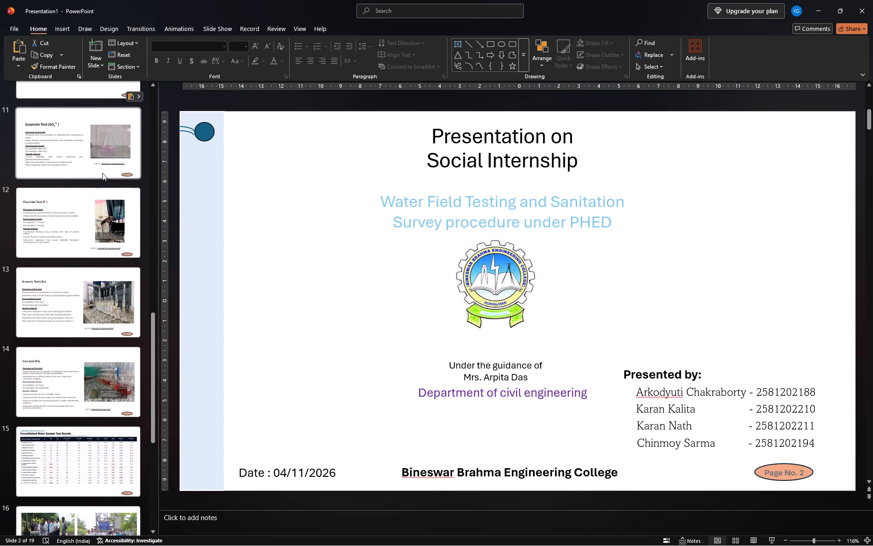
pyautogui.scroll(-6, 102, 173)
pyautogui.scroll(5, 102, 173)
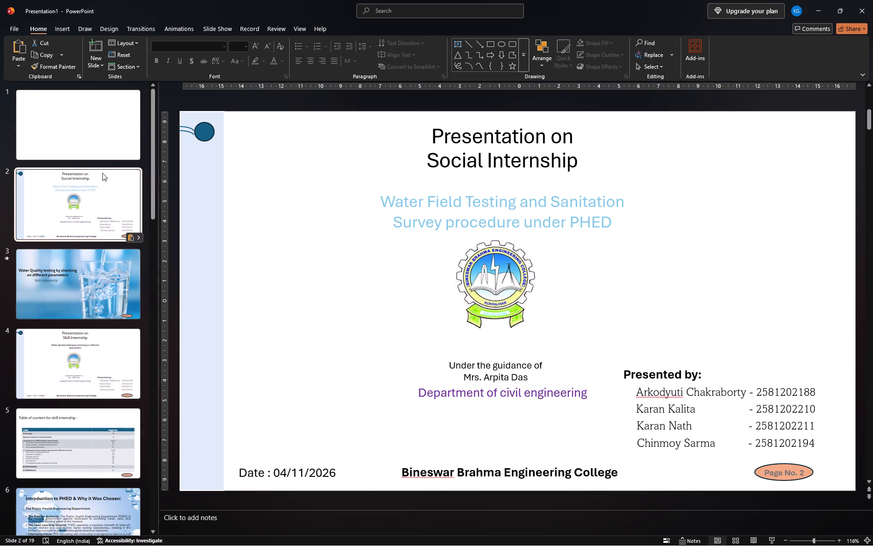
pyautogui.click(100, 213)
pyautogui.click(103, 288)
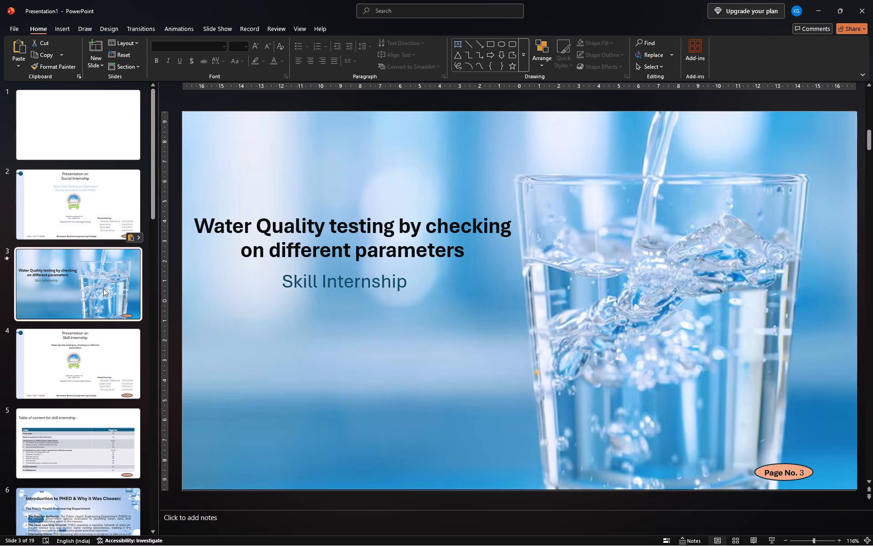
pyautogui.click(120, 107)
pyautogui.press('Delete')
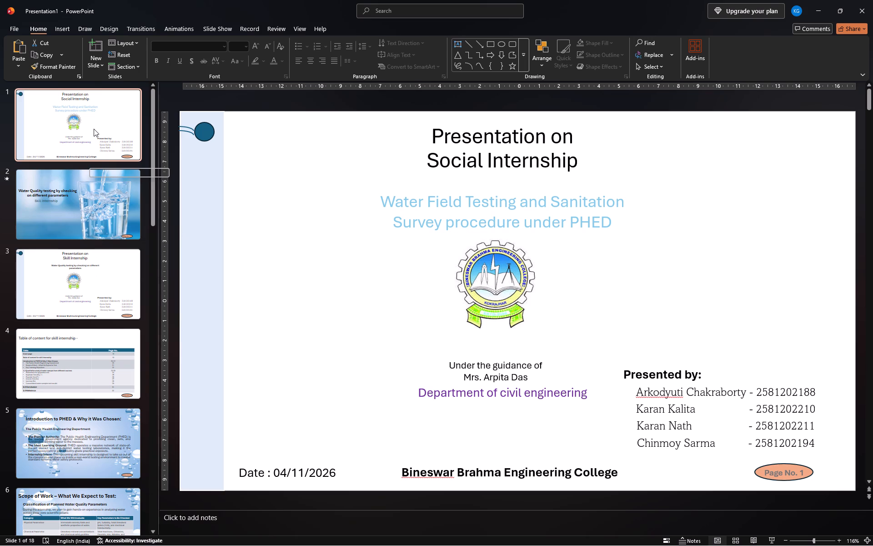
# Review the pasted slides in the new presentation one by one, from the cover through the Conclusion slide.
pyautogui.press('Down')
pyautogui.press('Down')
pyautogui.press('Down')
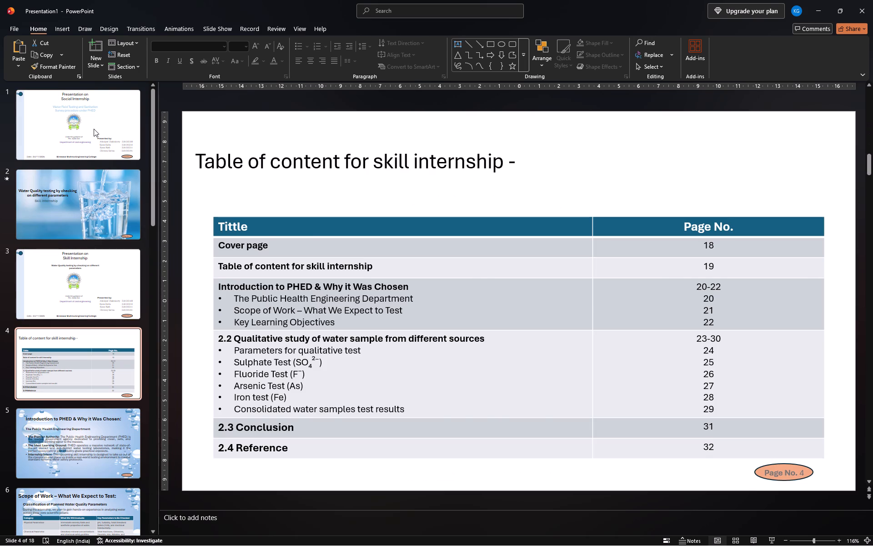
pyautogui.press('Down')
pyautogui.press('Up')
pyautogui.press('Down')
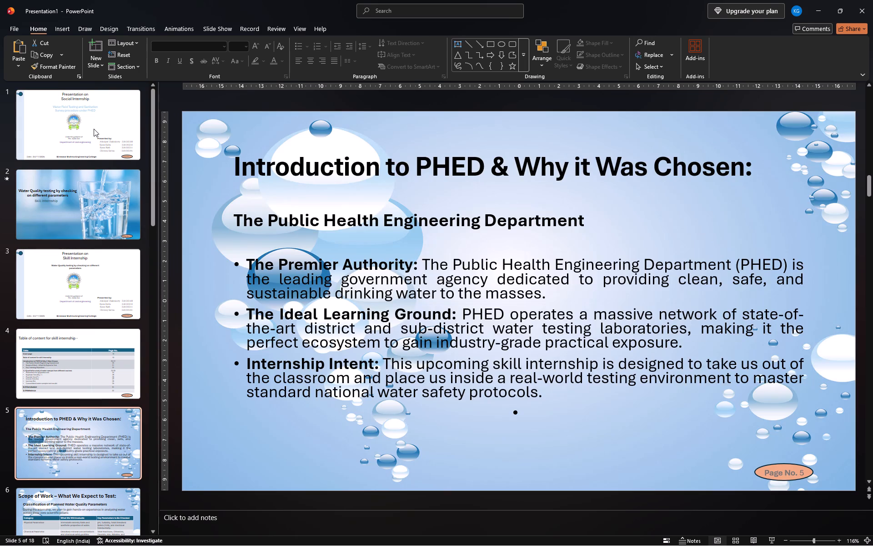
pyautogui.press('Down')
pyautogui.press('Down')
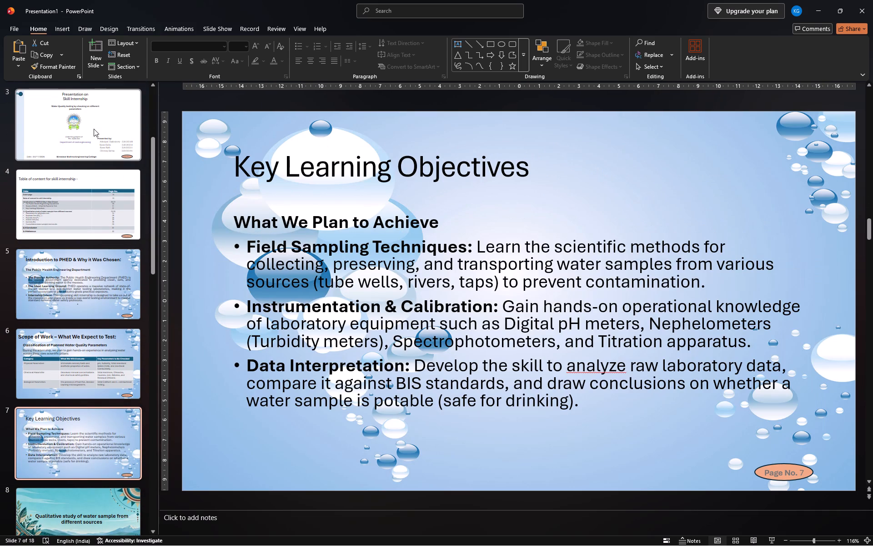
pyautogui.press('Down')
pyautogui.press('Down')
pyautogui.press('Down')
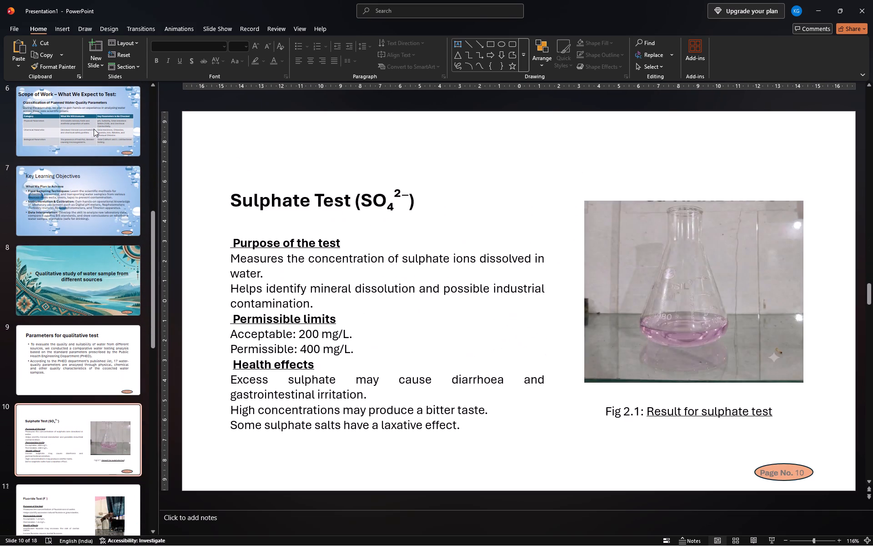
pyautogui.press('Down')
pyautogui.press('Down')
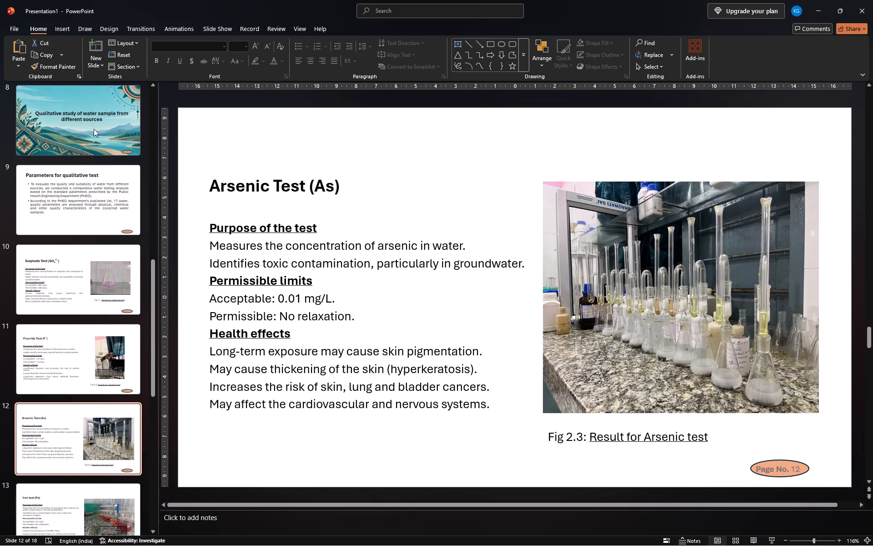
pyautogui.press('Down')
pyautogui.press('Down')
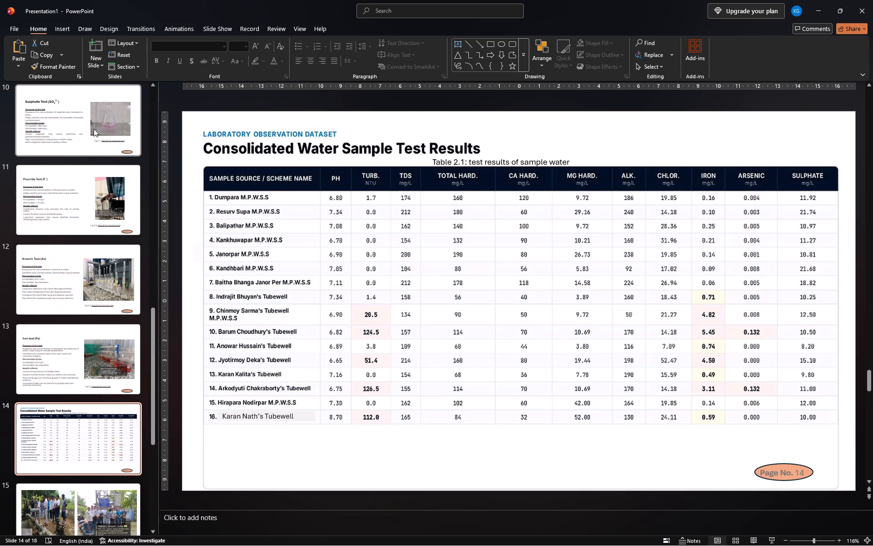
pyautogui.press('Down')
pyautogui.press('Down')
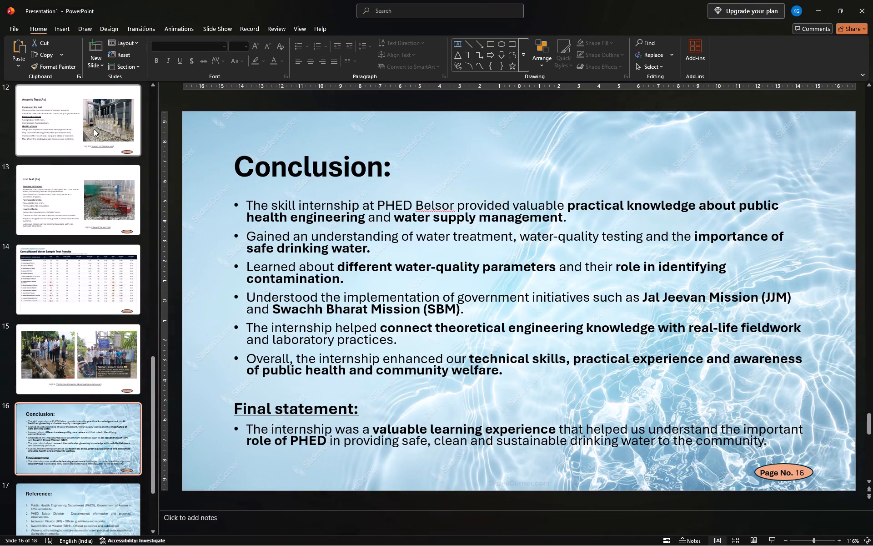
pyautogui.press('Up')
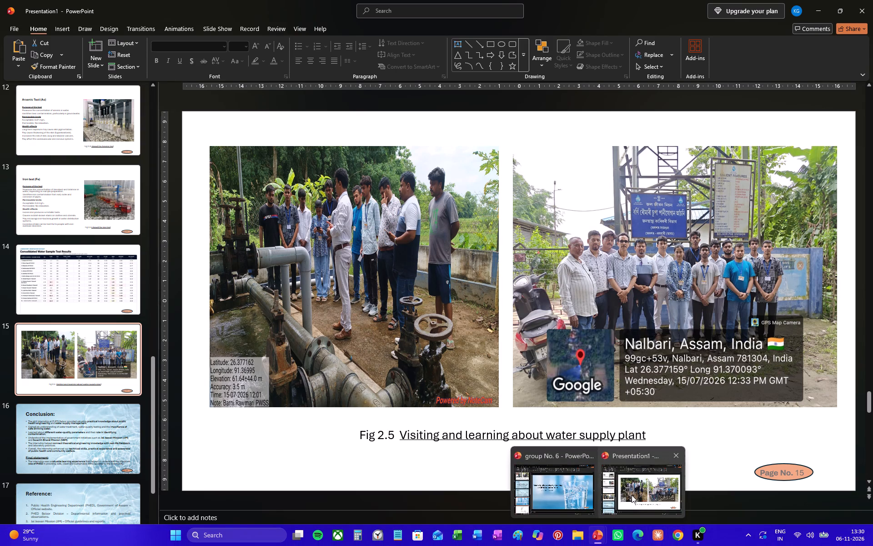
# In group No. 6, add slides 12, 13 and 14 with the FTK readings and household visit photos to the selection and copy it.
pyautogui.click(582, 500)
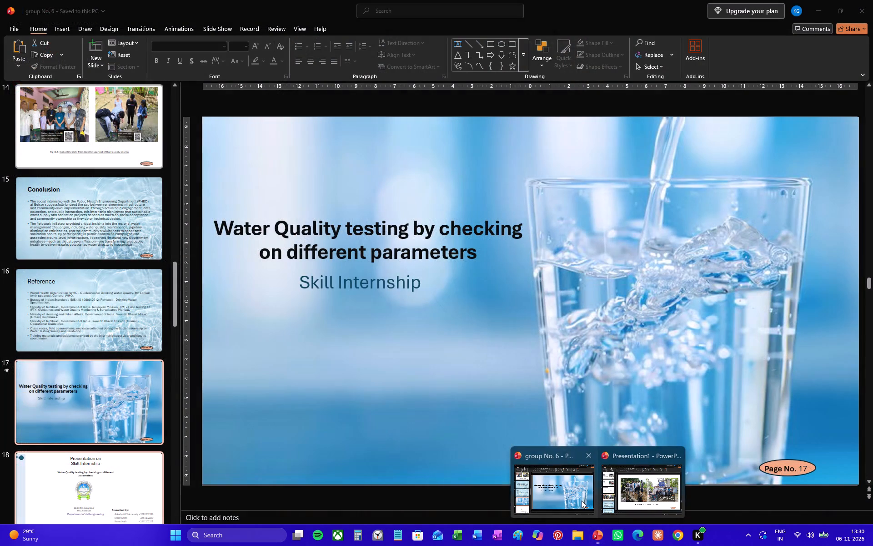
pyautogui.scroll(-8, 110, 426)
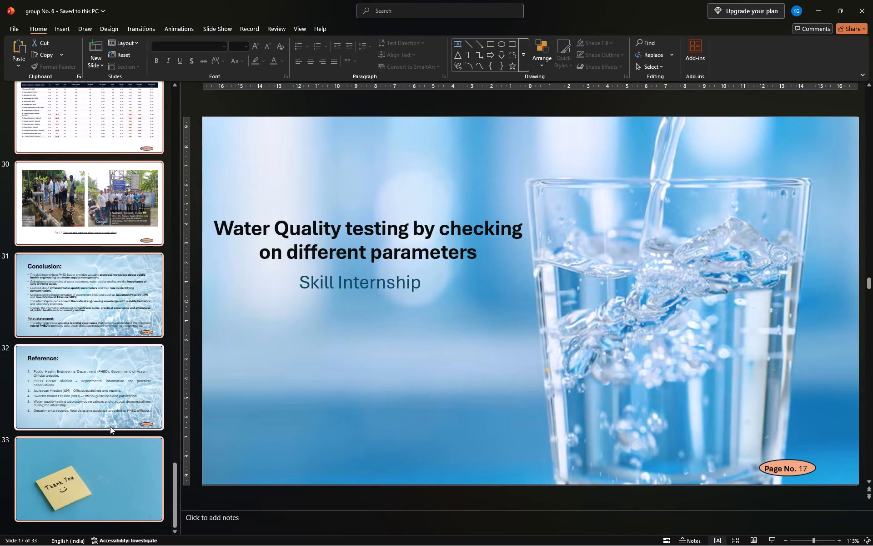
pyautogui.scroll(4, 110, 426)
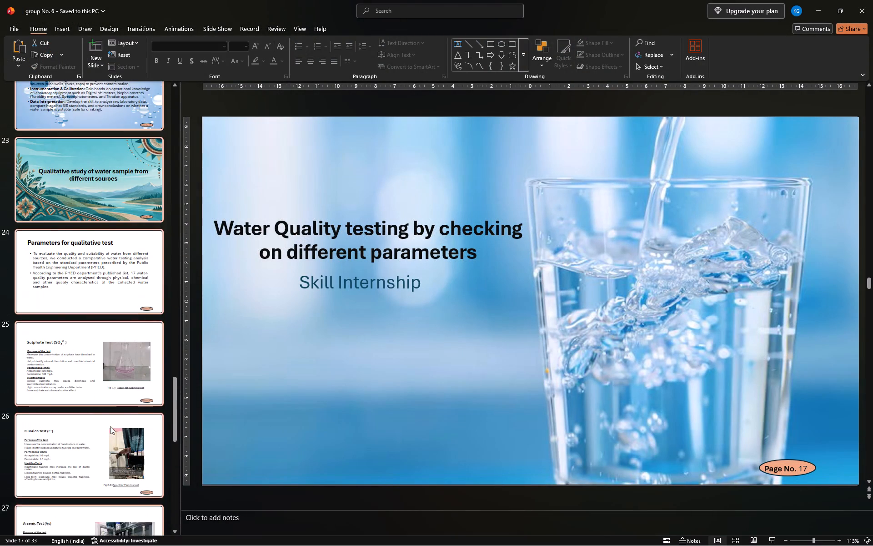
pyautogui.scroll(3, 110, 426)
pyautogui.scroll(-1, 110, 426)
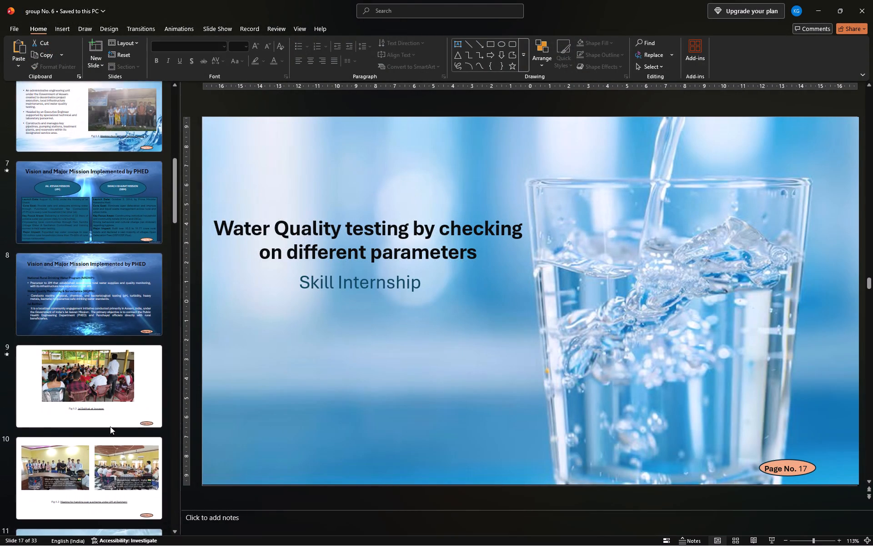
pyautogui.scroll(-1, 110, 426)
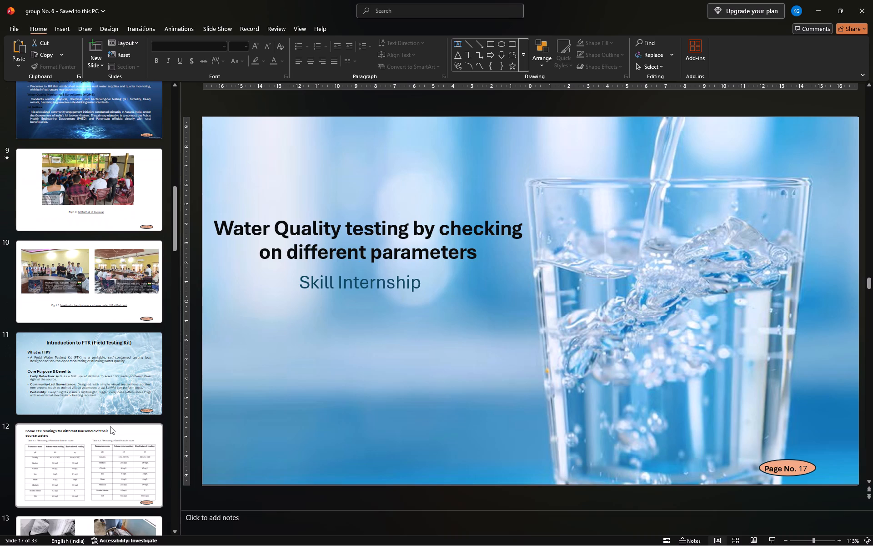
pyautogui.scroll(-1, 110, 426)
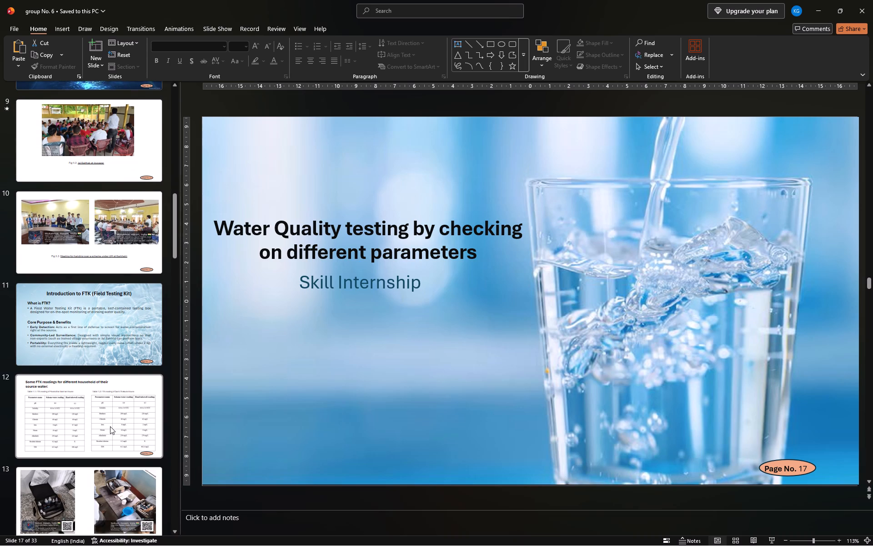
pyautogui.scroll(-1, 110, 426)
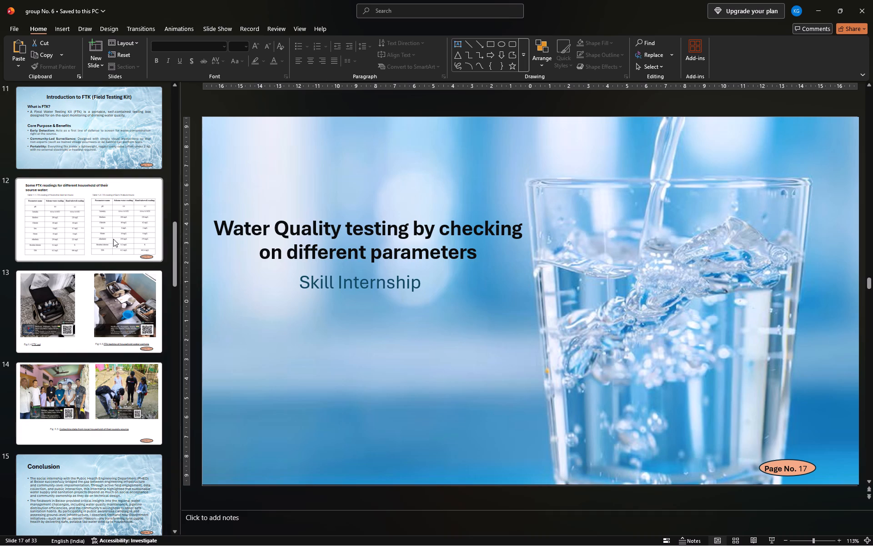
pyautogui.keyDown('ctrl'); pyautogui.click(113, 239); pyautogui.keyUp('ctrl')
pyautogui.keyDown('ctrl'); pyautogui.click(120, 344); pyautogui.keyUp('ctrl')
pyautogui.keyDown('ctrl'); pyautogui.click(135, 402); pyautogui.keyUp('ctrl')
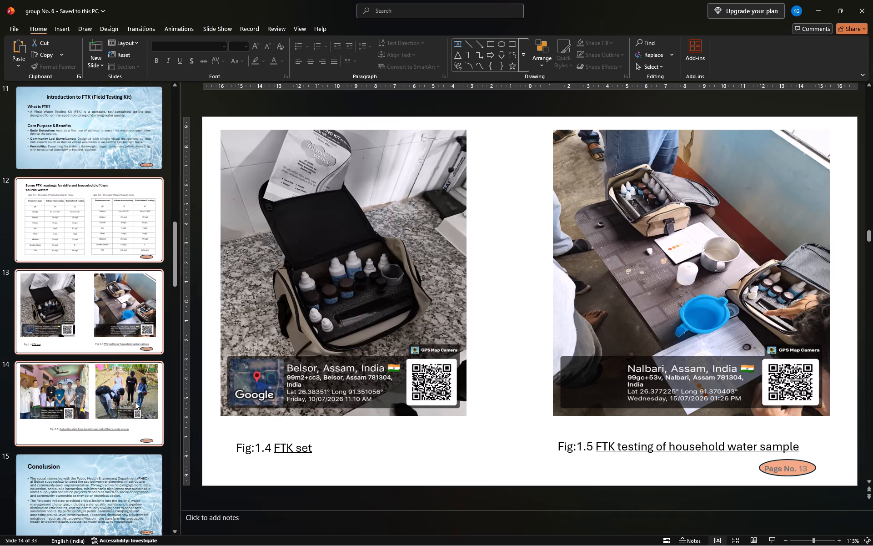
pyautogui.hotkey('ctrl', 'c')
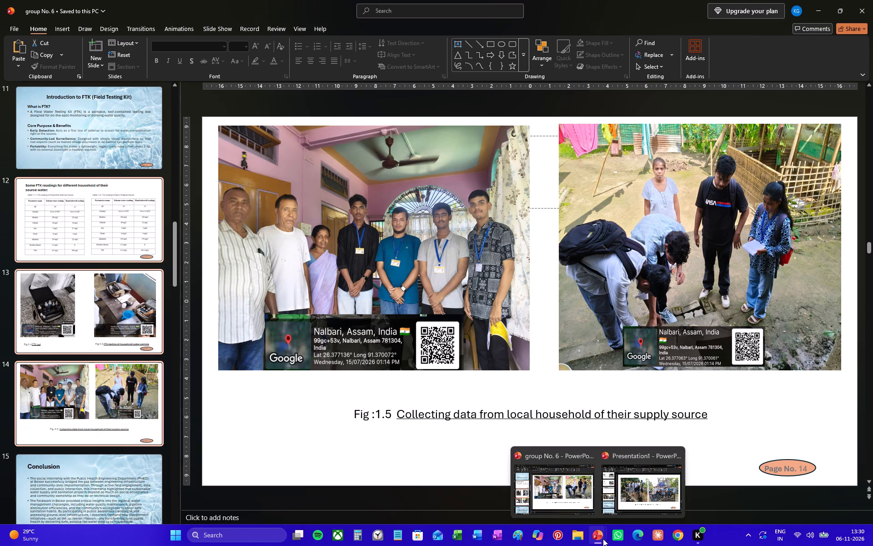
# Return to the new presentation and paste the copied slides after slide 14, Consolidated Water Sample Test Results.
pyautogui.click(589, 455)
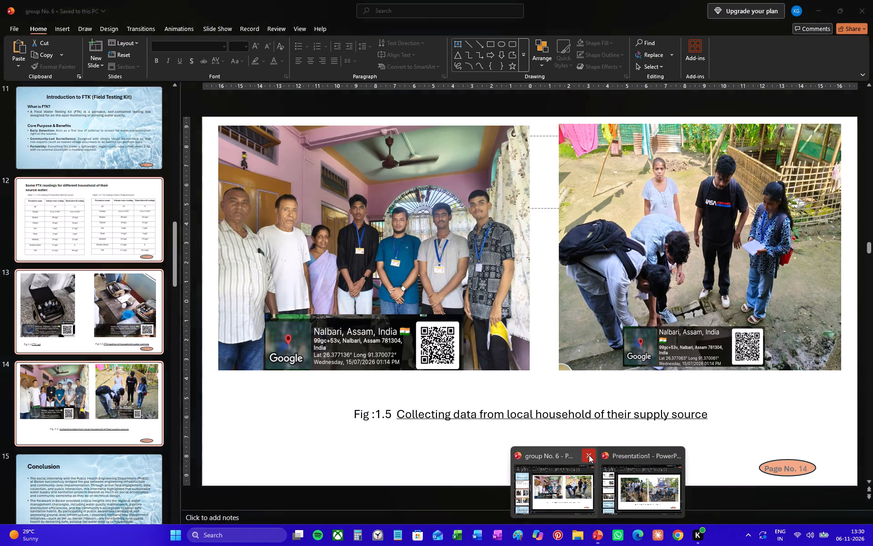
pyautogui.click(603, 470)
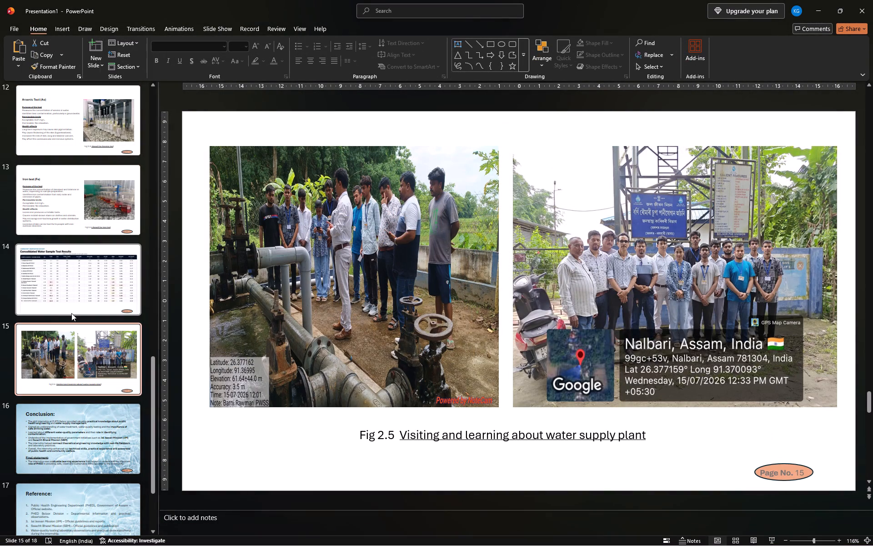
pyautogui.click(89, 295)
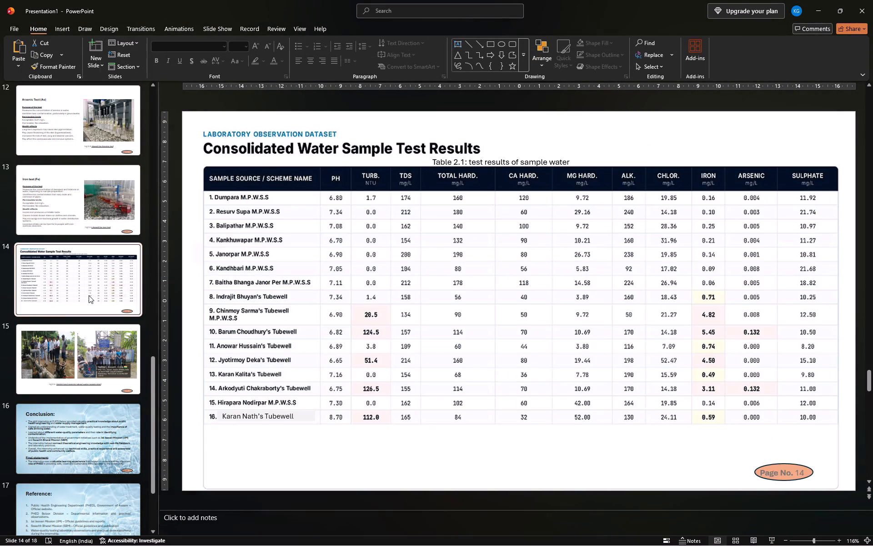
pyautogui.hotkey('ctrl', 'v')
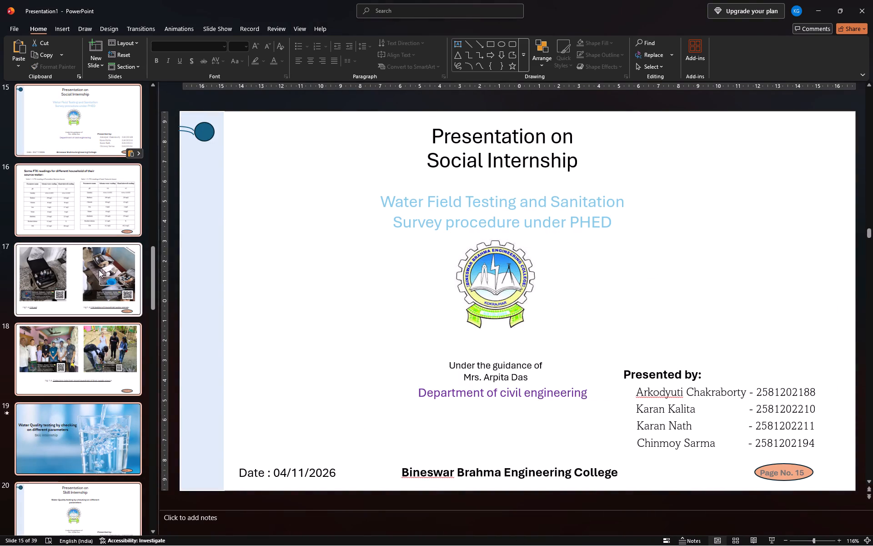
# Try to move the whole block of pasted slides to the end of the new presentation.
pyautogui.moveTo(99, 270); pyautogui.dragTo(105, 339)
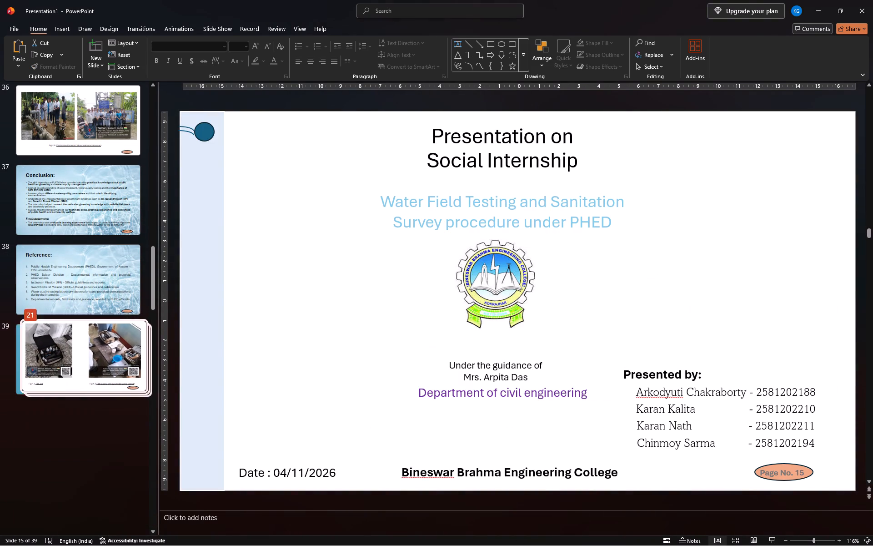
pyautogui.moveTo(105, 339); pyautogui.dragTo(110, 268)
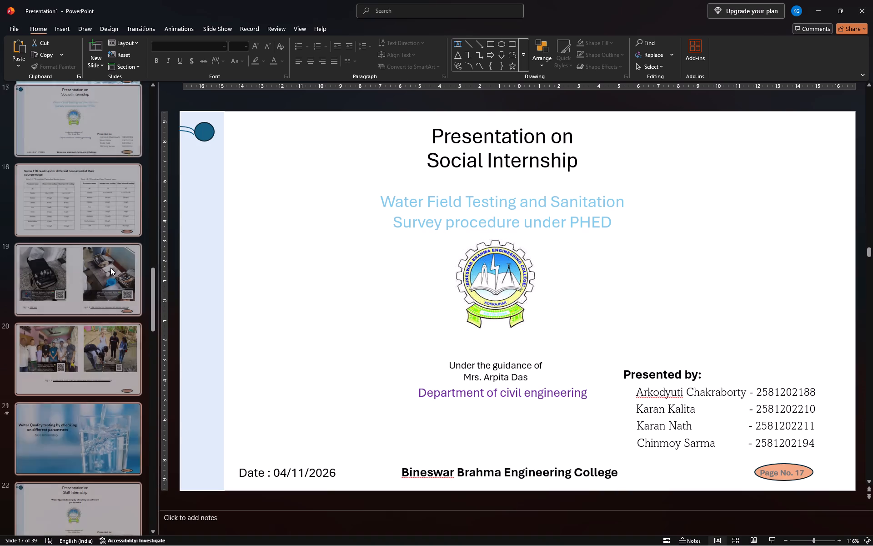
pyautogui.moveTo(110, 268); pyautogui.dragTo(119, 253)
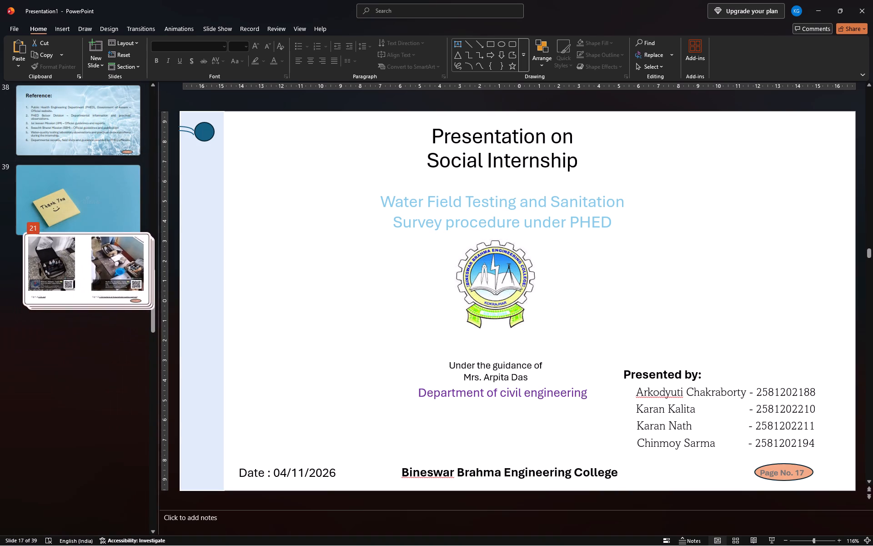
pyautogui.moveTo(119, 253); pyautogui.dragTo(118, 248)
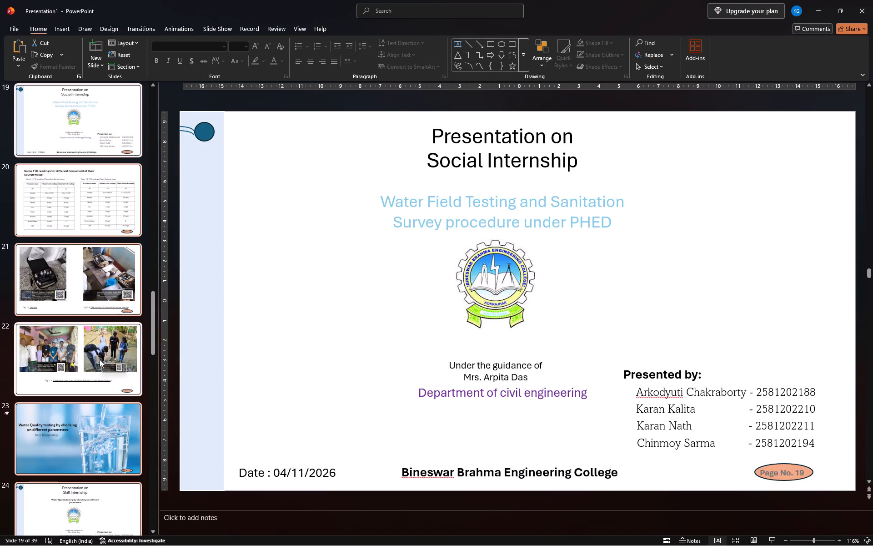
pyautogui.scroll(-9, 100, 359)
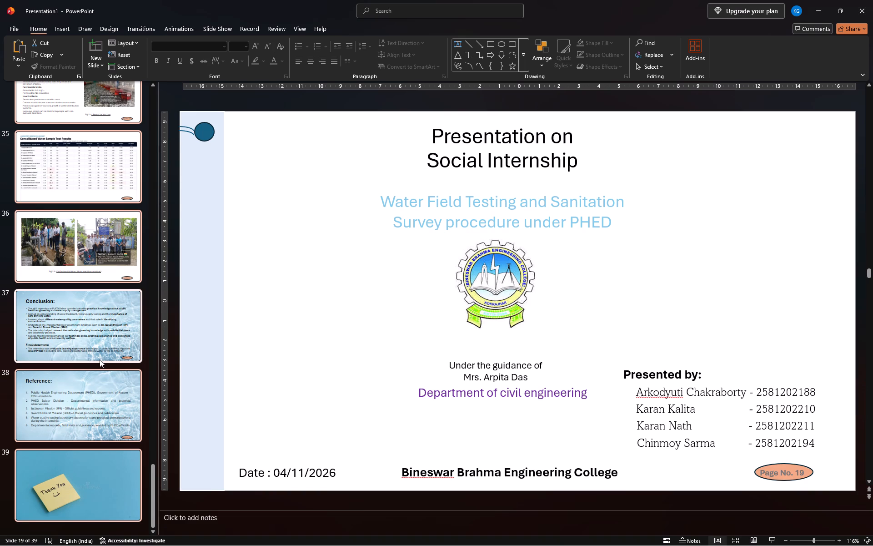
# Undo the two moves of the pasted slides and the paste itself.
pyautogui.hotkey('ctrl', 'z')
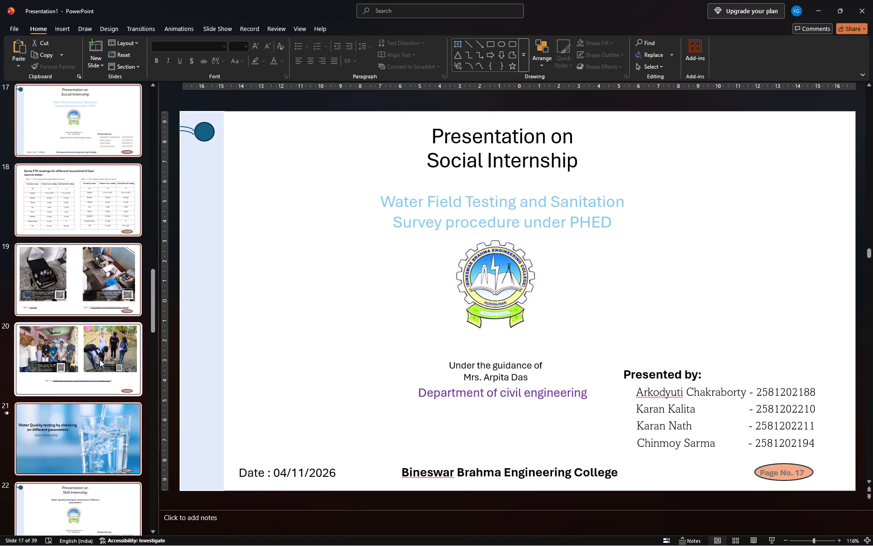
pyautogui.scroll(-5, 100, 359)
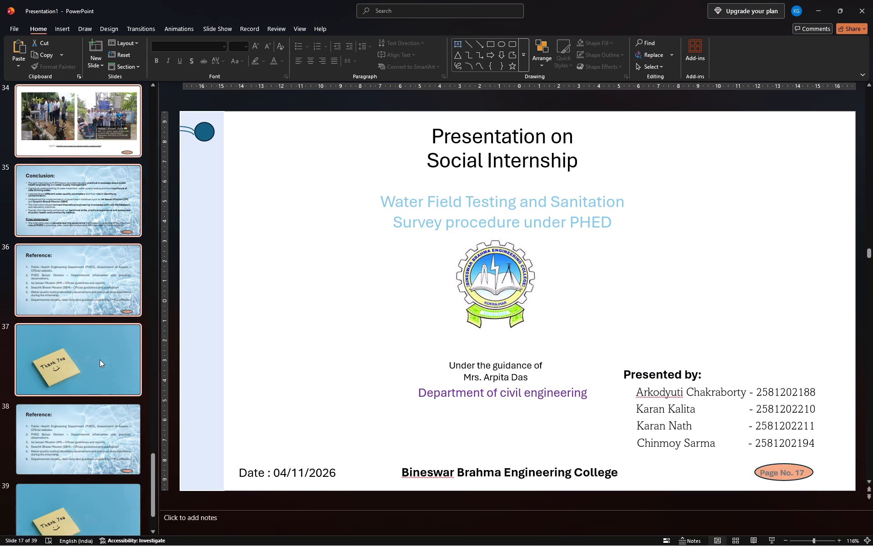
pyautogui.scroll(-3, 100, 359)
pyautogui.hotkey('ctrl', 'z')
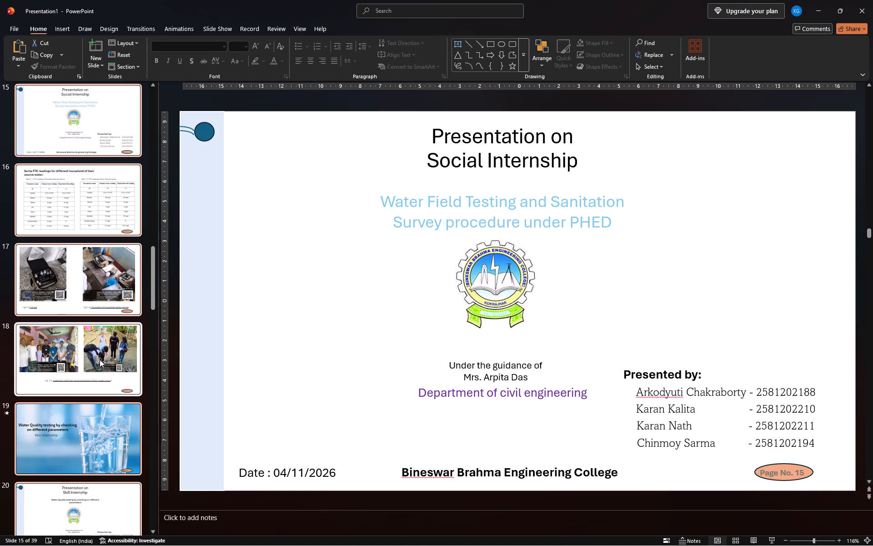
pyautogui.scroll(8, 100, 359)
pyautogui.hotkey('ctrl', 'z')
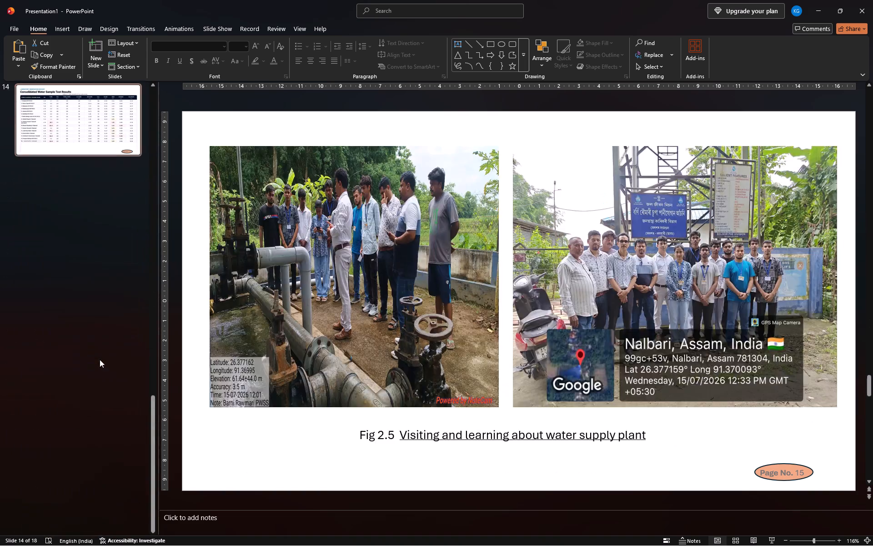
# Check the slide sequence in the new presentation from the closing slides back towards the beginning.
pyautogui.scroll(1, 100, 359)
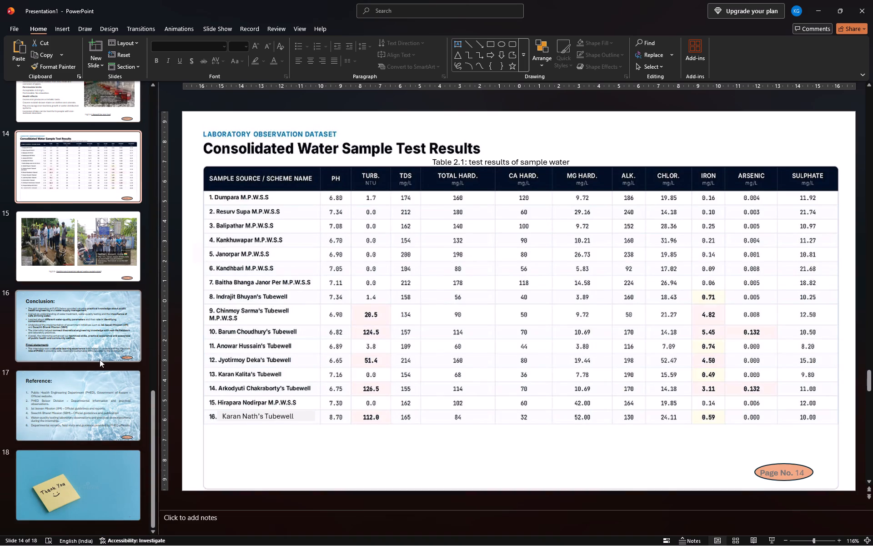
pyautogui.scroll(1, 100, 359)
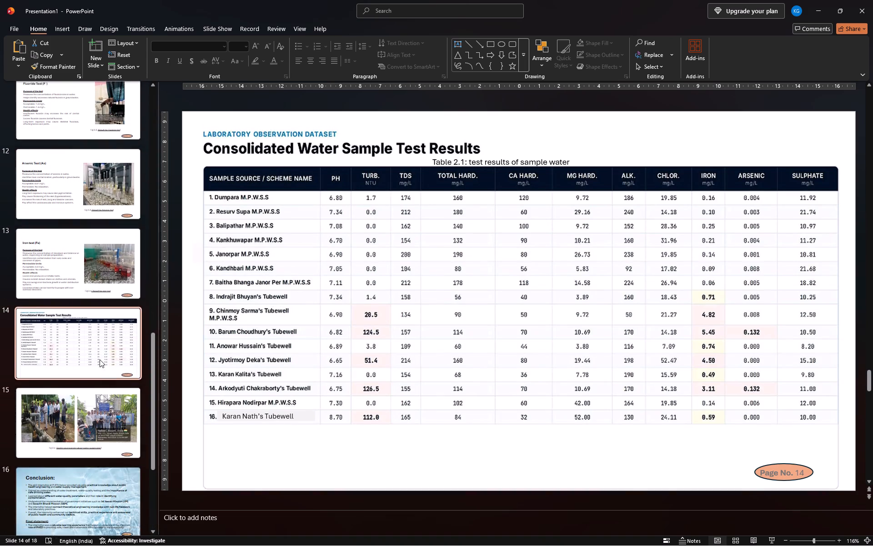
pyautogui.scroll(1, 100, 359)
pyautogui.scroll(-2, 100, 359)
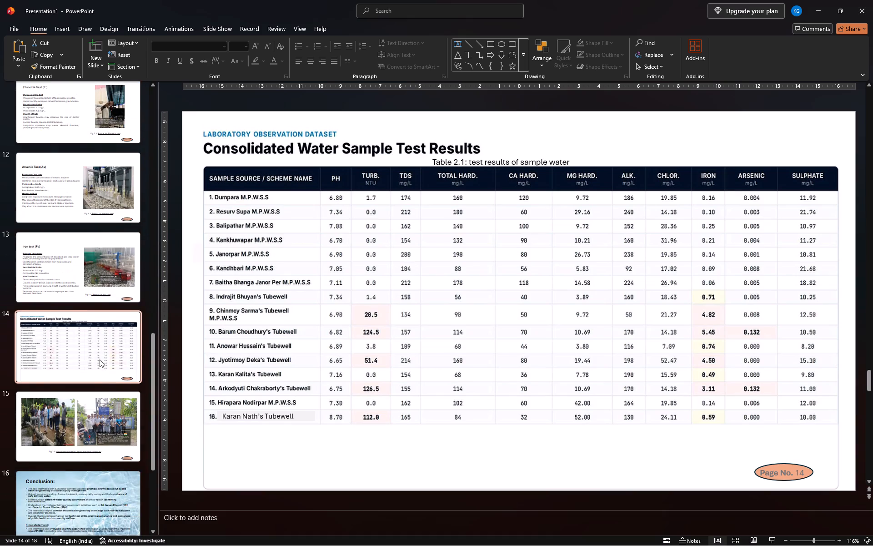
pyautogui.scroll(1, 100, 359)
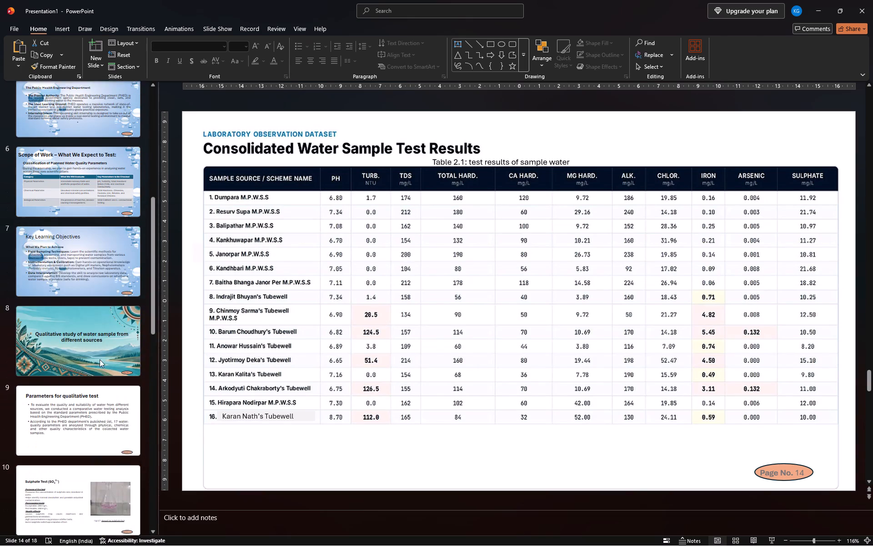
pyautogui.scroll(1, 100, 359)
pyautogui.hscroll(1, 100, 359)
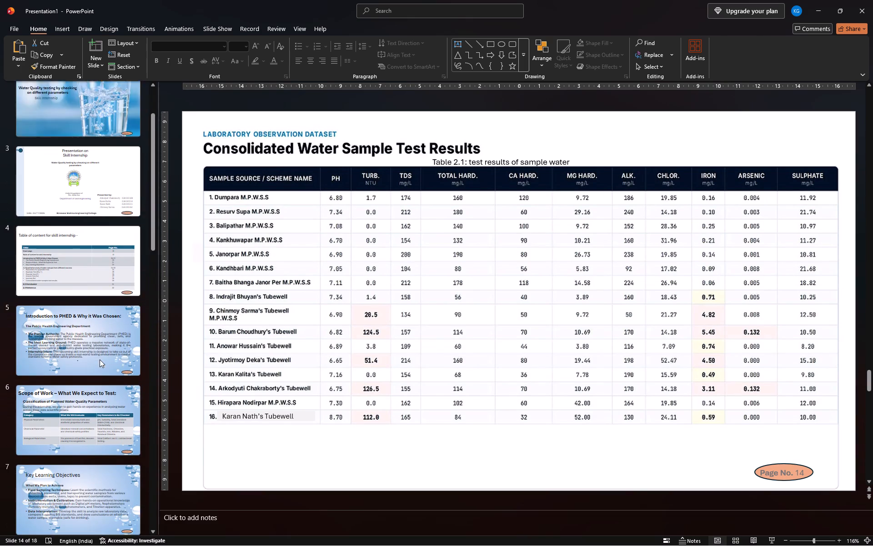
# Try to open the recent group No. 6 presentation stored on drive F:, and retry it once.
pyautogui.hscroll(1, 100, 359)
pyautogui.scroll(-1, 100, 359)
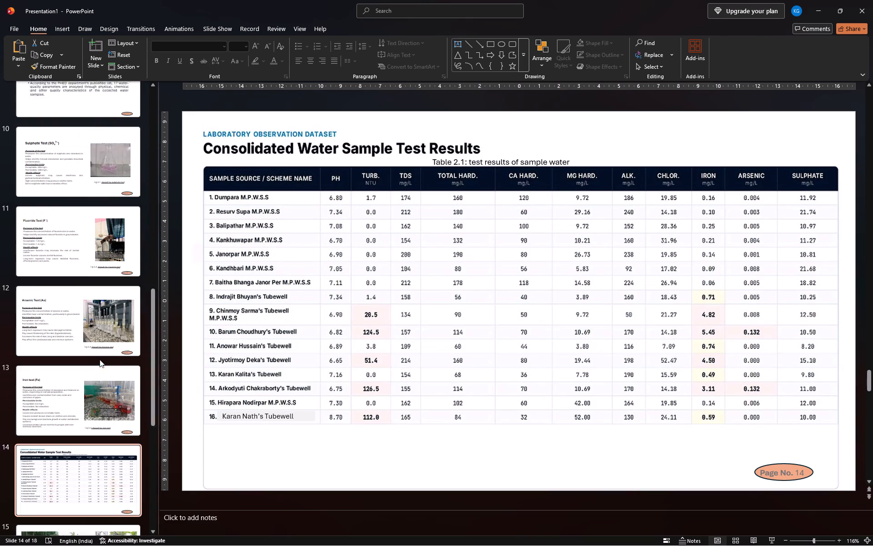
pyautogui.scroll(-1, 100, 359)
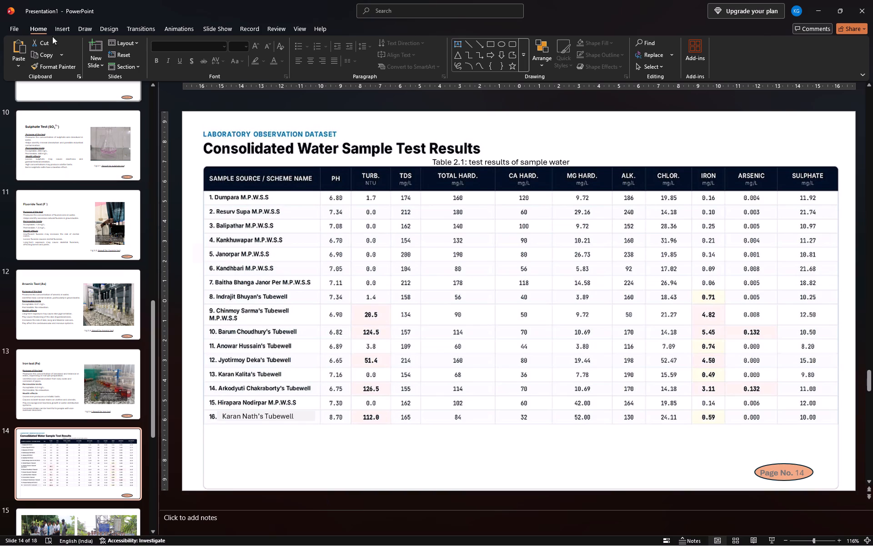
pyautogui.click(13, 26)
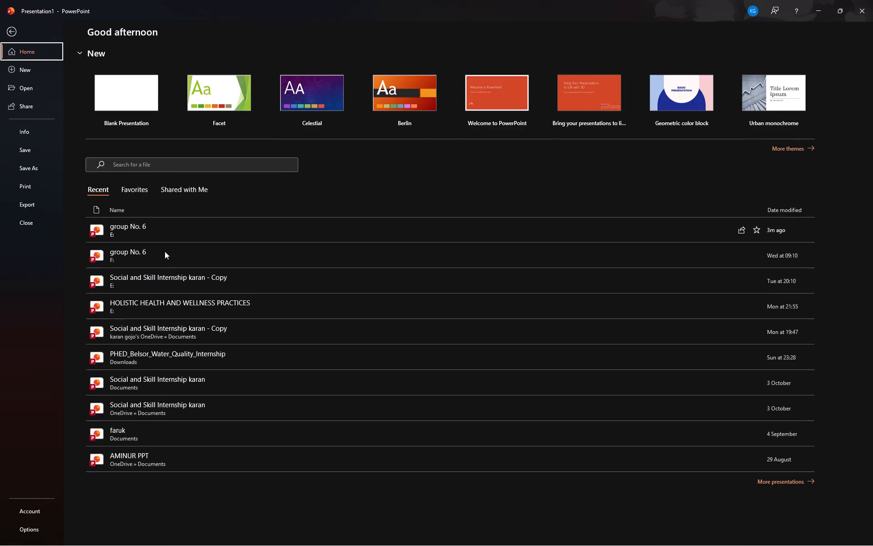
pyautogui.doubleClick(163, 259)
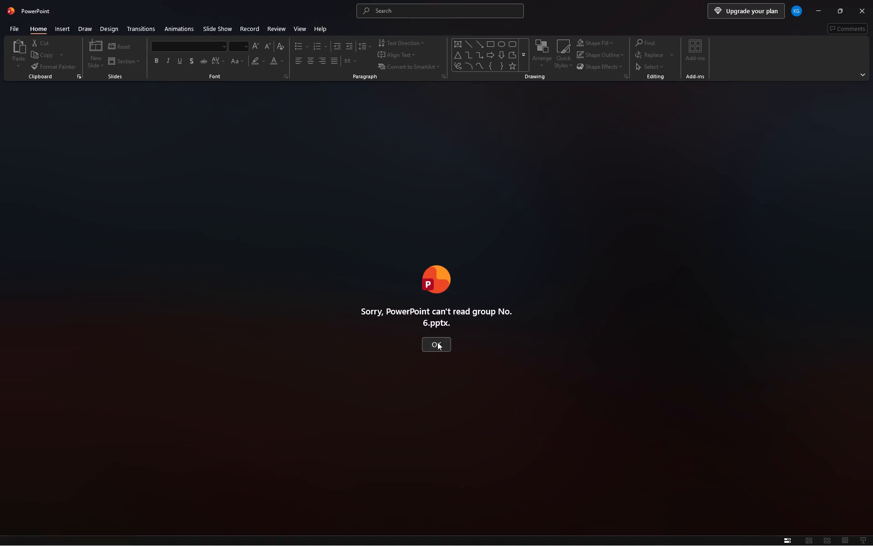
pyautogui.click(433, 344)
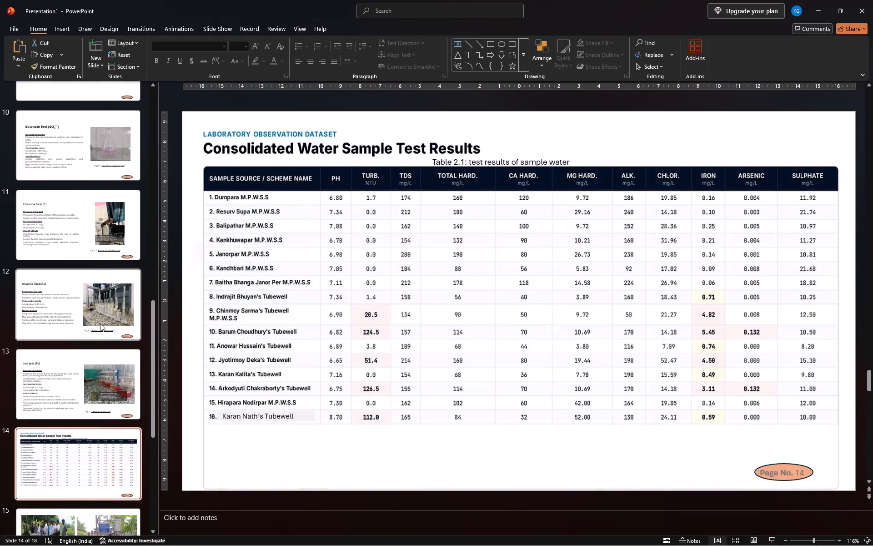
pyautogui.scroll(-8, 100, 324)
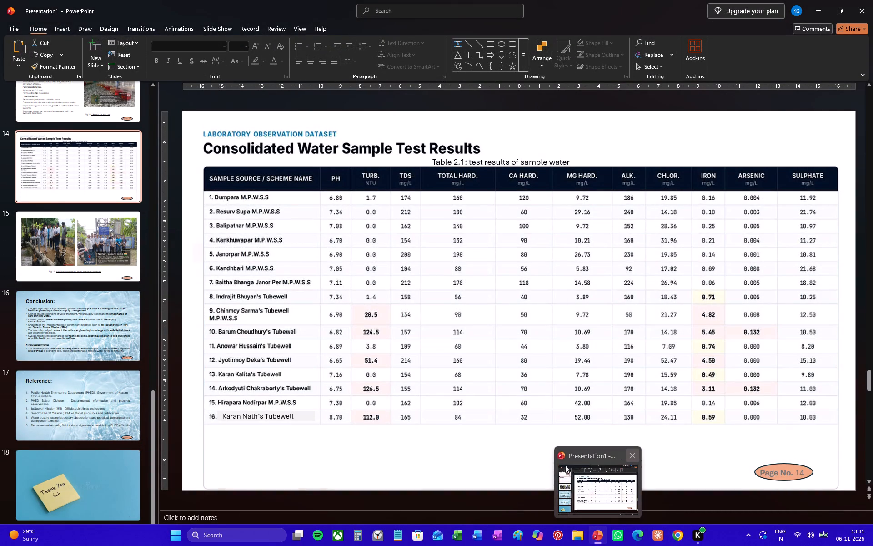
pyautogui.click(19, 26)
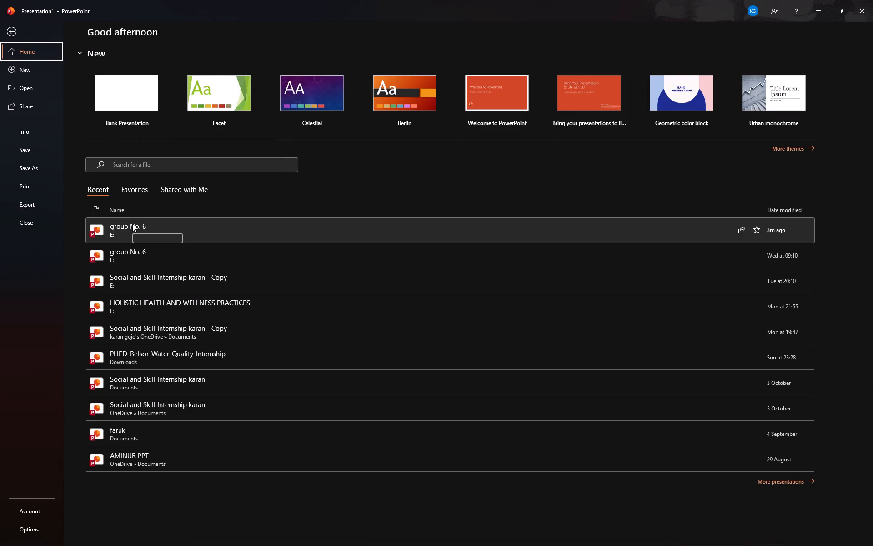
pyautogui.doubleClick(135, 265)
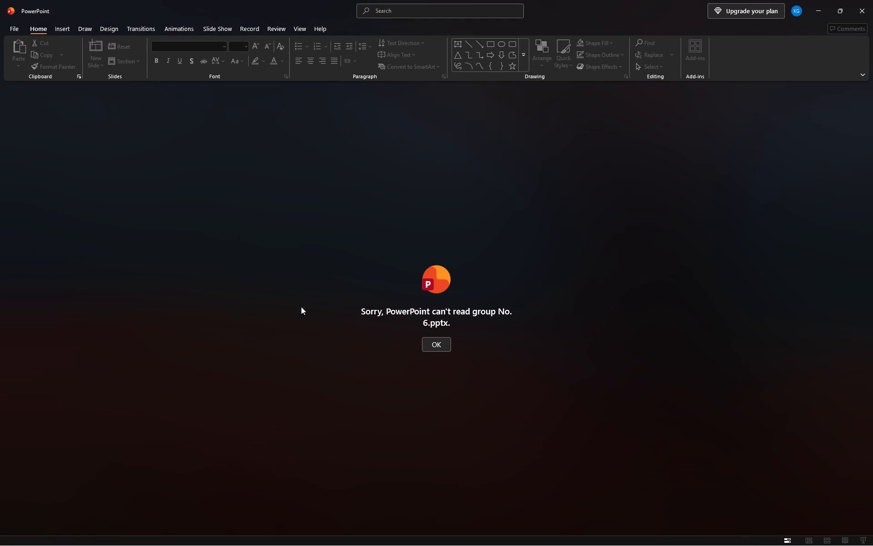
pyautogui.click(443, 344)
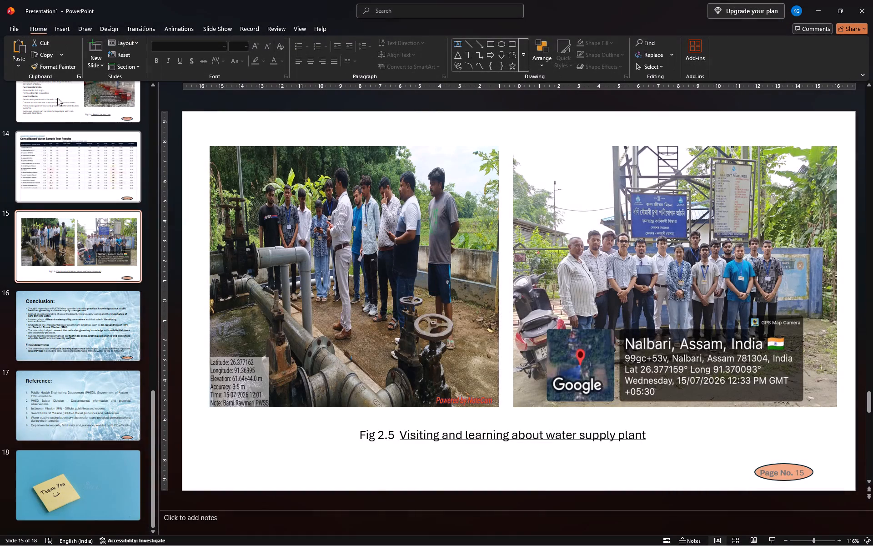
# Open the recent group No. 6 presentation stored on drive E:.
pyautogui.click(21, 30)
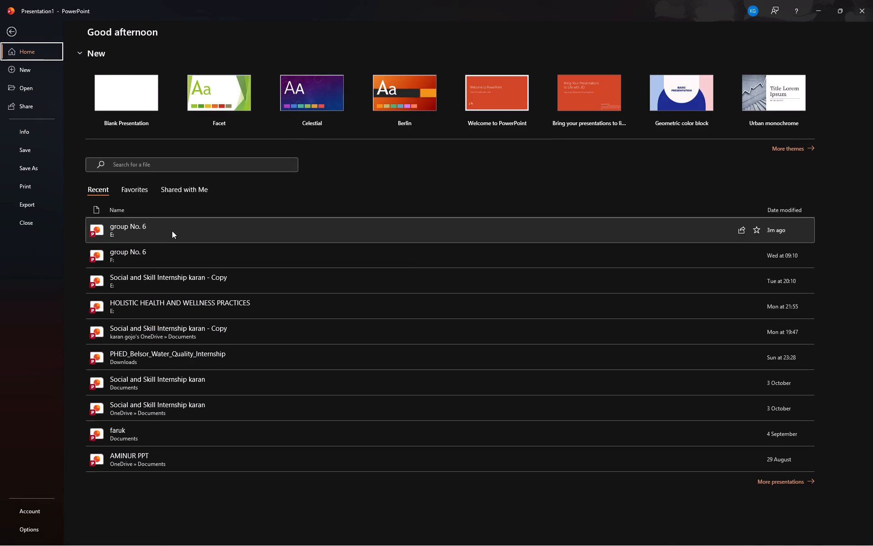
pyautogui.doubleClick(172, 231)
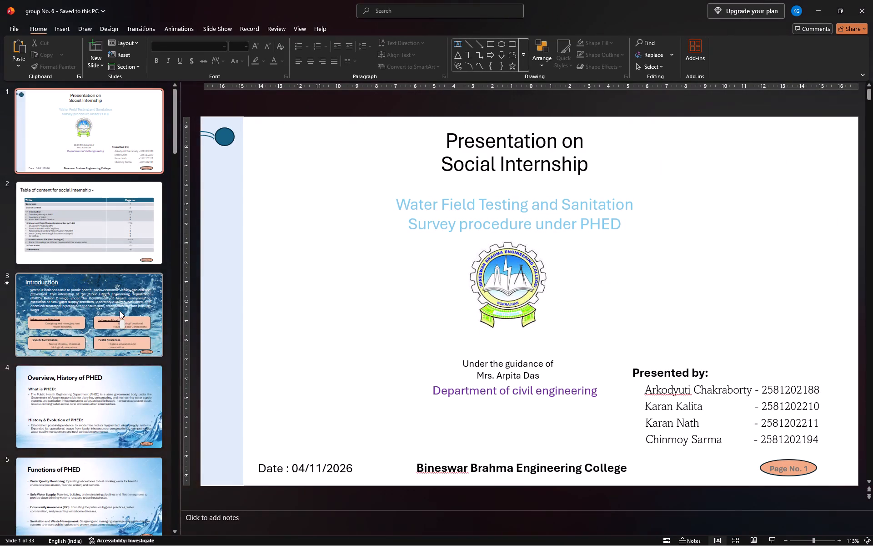
# Find slide 11, Introduction to FTK (Field Testing Kit), in group No. 6 and copy it.
pyautogui.scroll(-12, 120, 311)
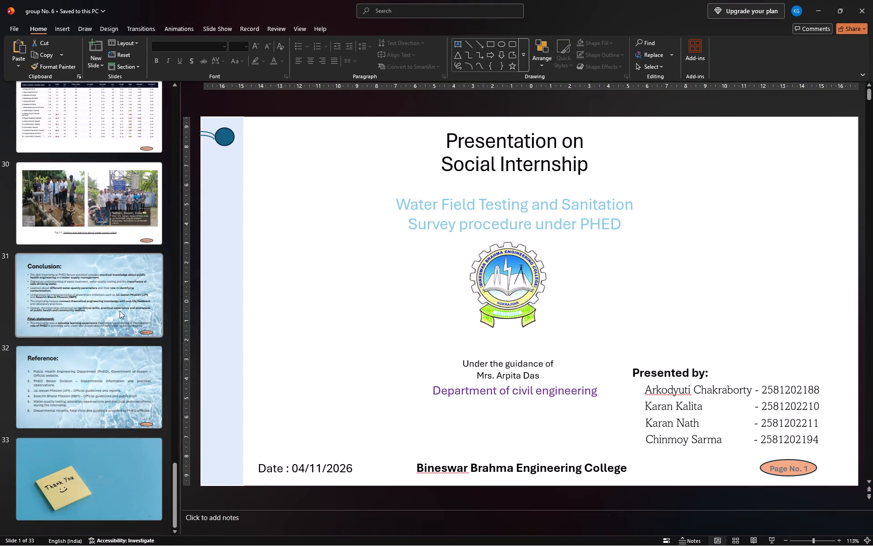
pyautogui.scroll(3, 120, 311)
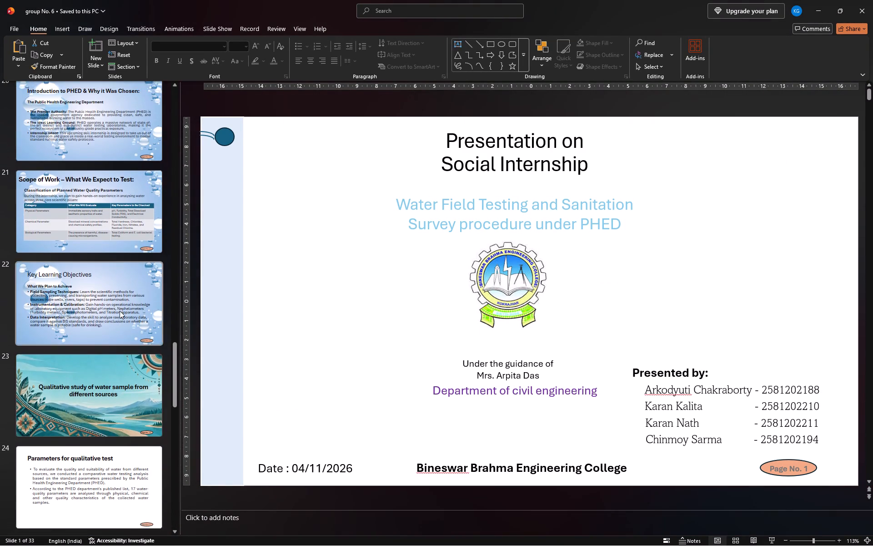
pyautogui.scroll(2, 120, 311)
pyautogui.scroll(-1, 120, 311)
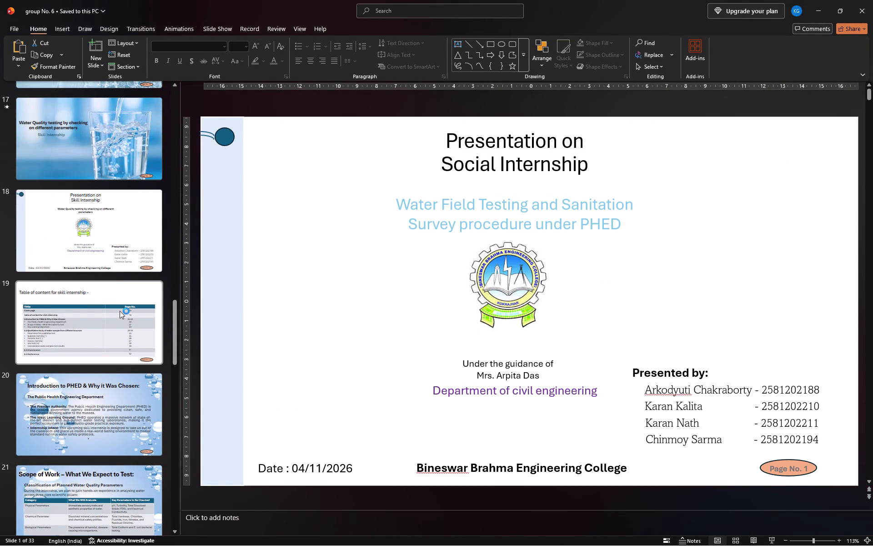
pyautogui.scroll(-1, 120, 311)
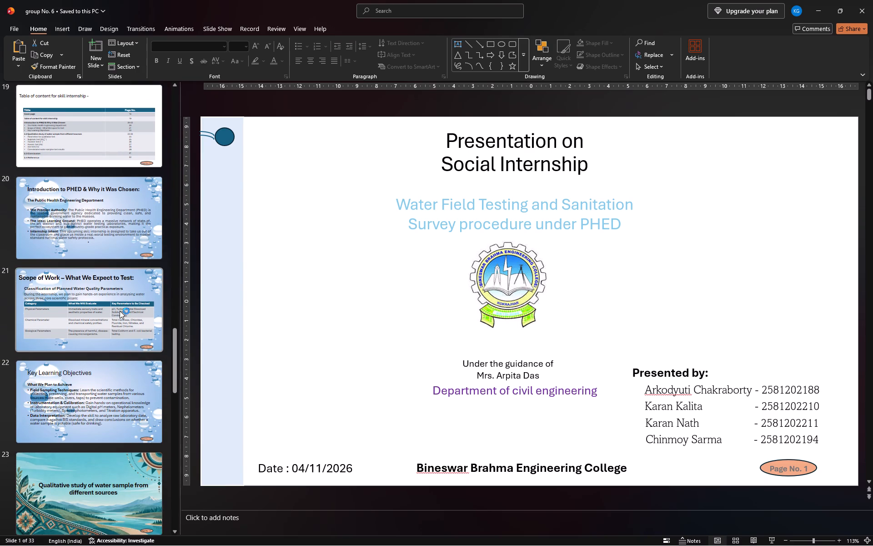
pyautogui.scroll(2, 120, 311)
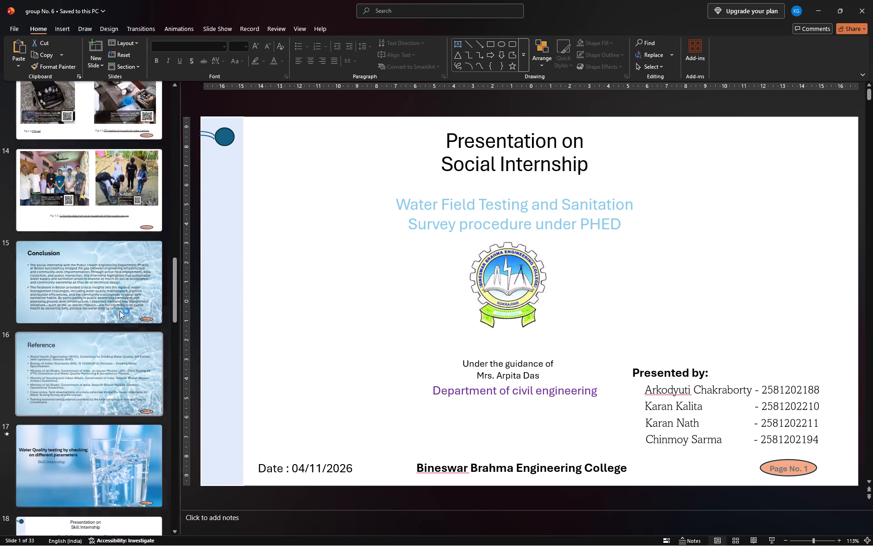
pyautogui.scroll(2, 120, 311)
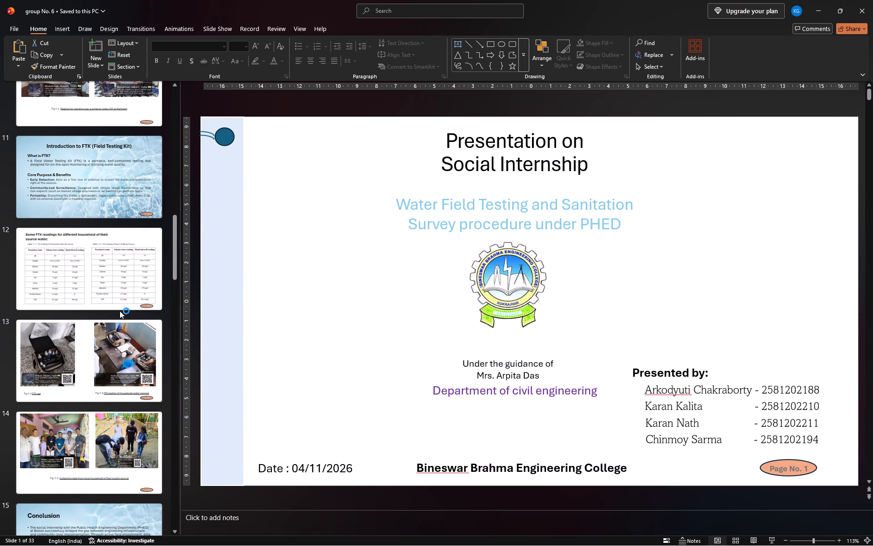
pyautogui.click(106, 177)
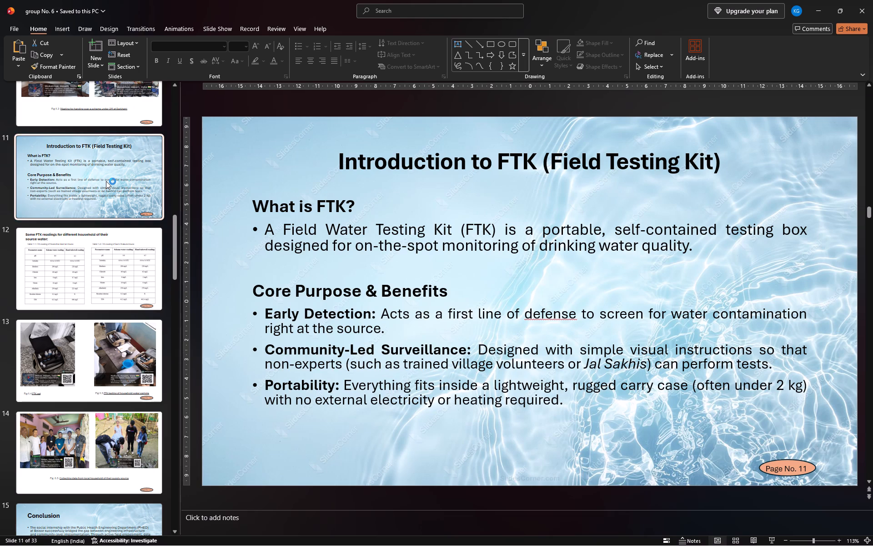
pyautogui.hotkey('ctrl', 'c')
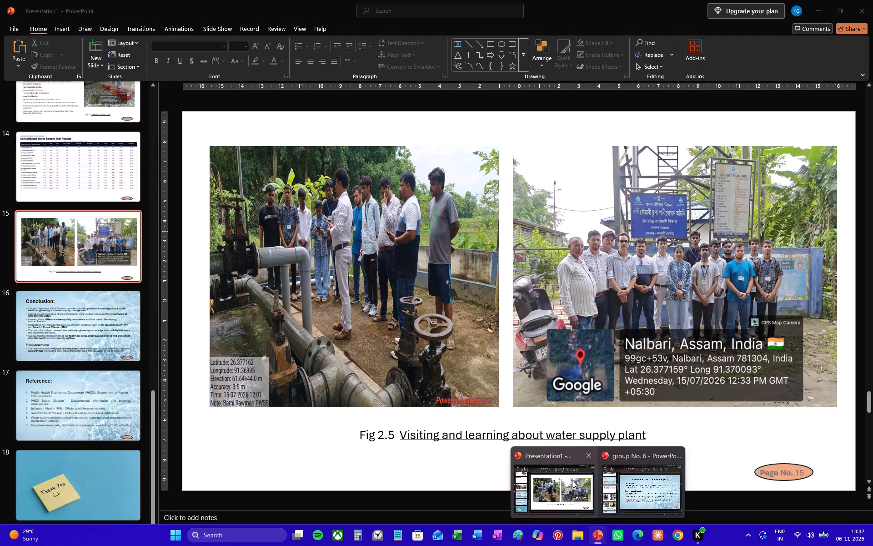
# Switch to the new presentation and paste the copied slide after slide 14, Consolidated Water Sample Test Results.
pyautogui.click(572, 480)
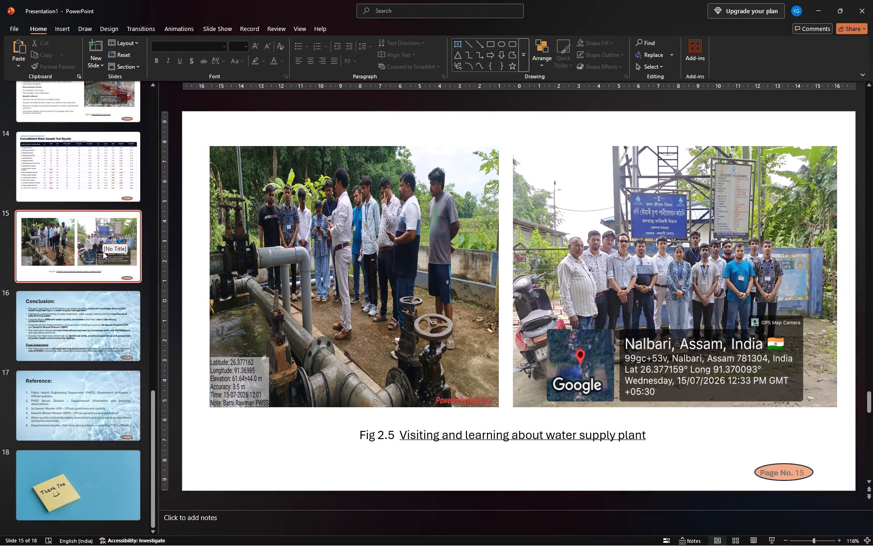
pyautogui.click(109, 178)
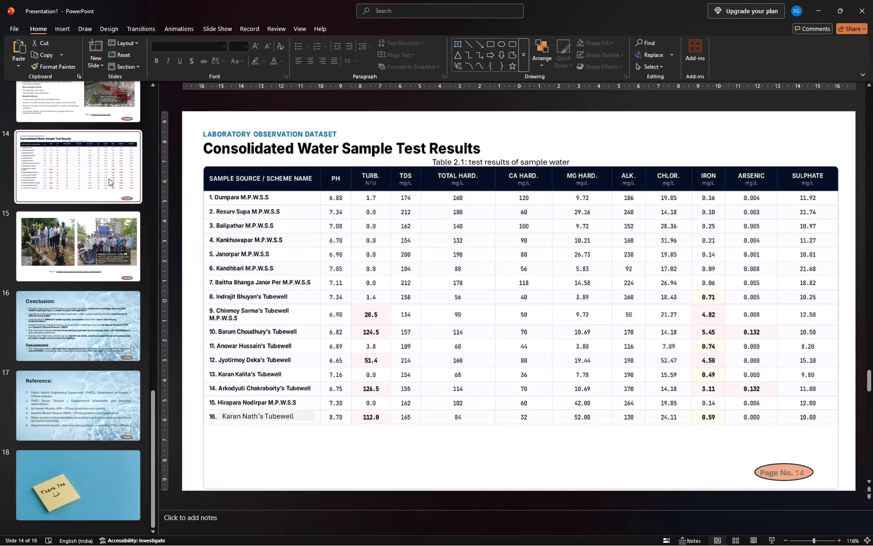
pyautogui.hotkey('ctrl', 'v')
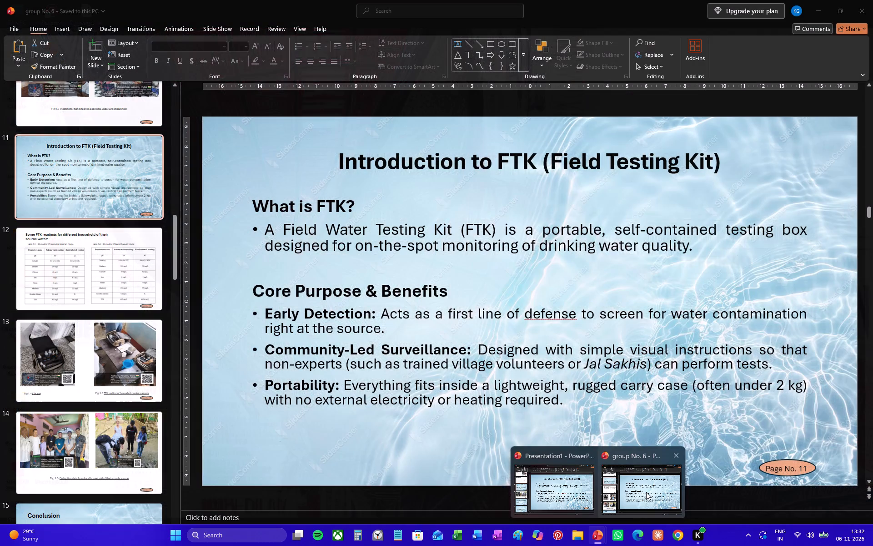
# Return to group No. 6 and copy slides 12 (FTK readings), 13 (FTK set photos) and 14 (household data collection) one by one.
pyautogui.click(646, 492)
pyautogui.click(70, 257)
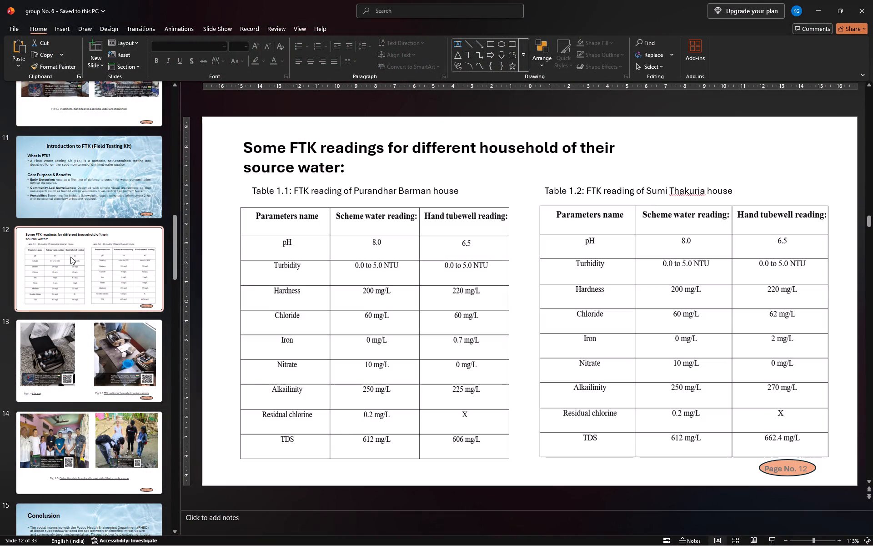
pyautogui.click(400, 301)
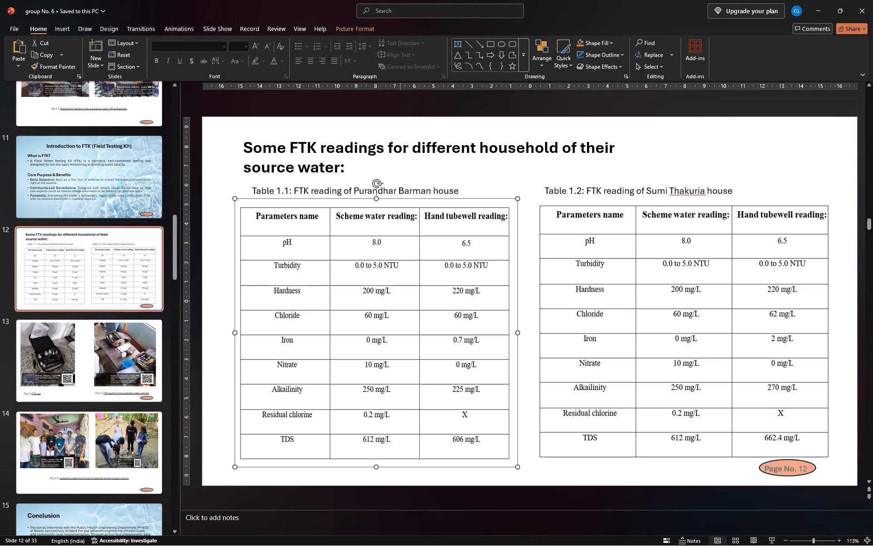
pyautogui.keyDown('ctrl'); pyautogui.scroll(-1, 222, 131); pyautogui.keyUp('ctrl')
pyautogui.click(222, 131)
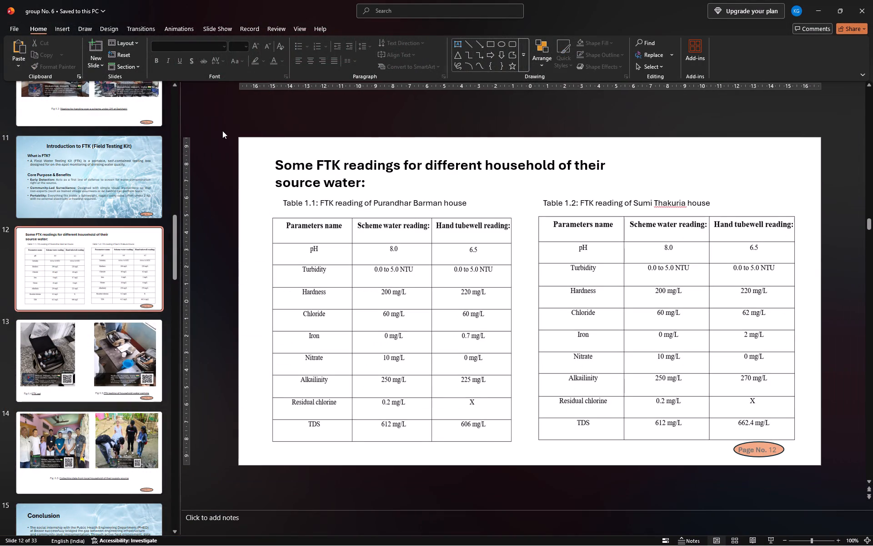
pyautogui.click(128, 251)
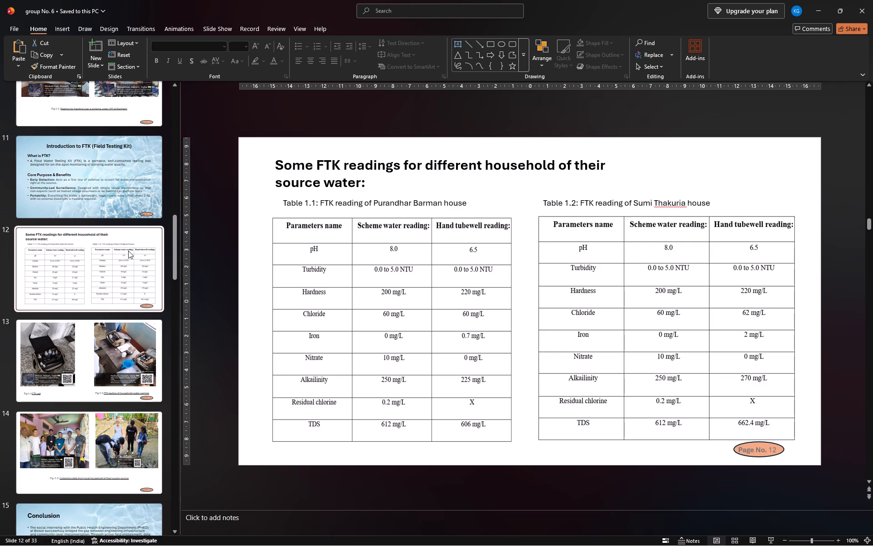
pyautogui.hotkey('ctrl', 'c')
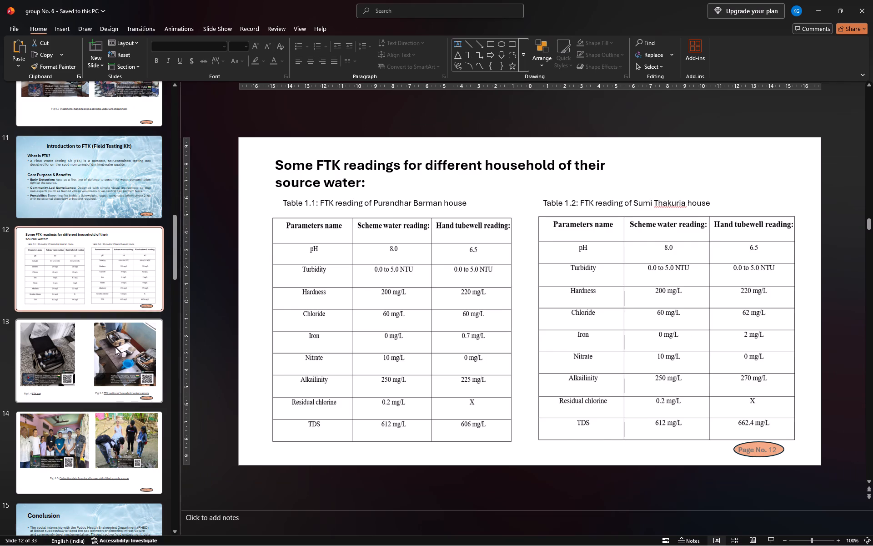
pyautogui.click(115, 347)
pyautogui.hotkey('ctrl', 'c')
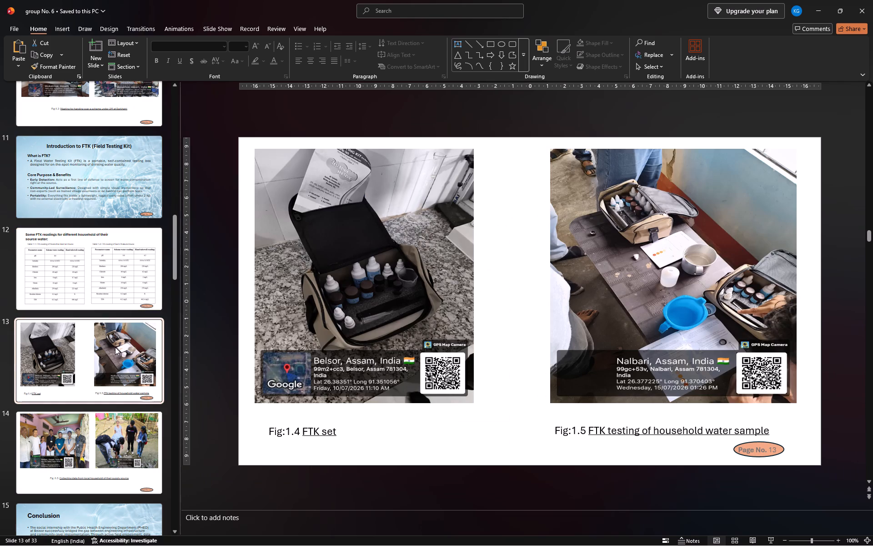
pyautogui.click(96, 435)
pyautogui.hotkey('ctrl', 'c')
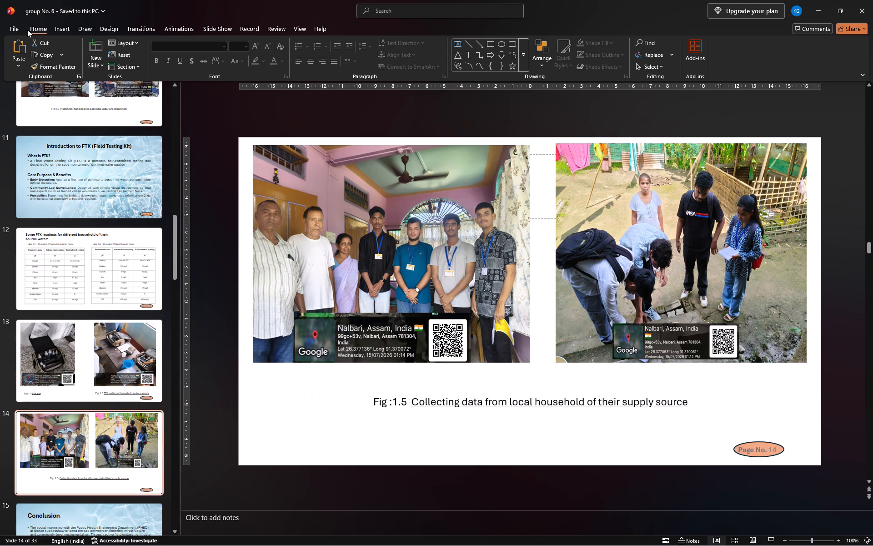
pyautogui.click(10, 27)
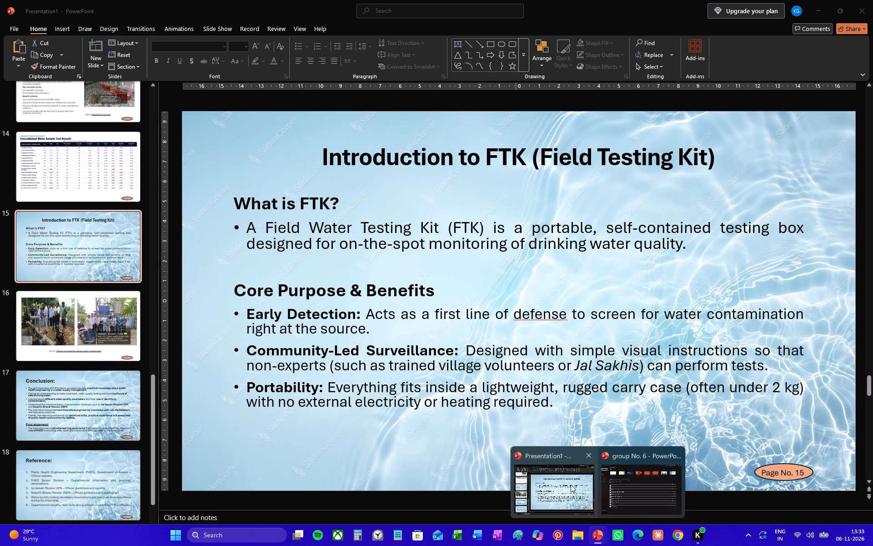
# In the new presentation, paste the copied FTK readings and FTK set photo slides from the clipboard history onto slide 15.
pyautogui.click(571, 485)
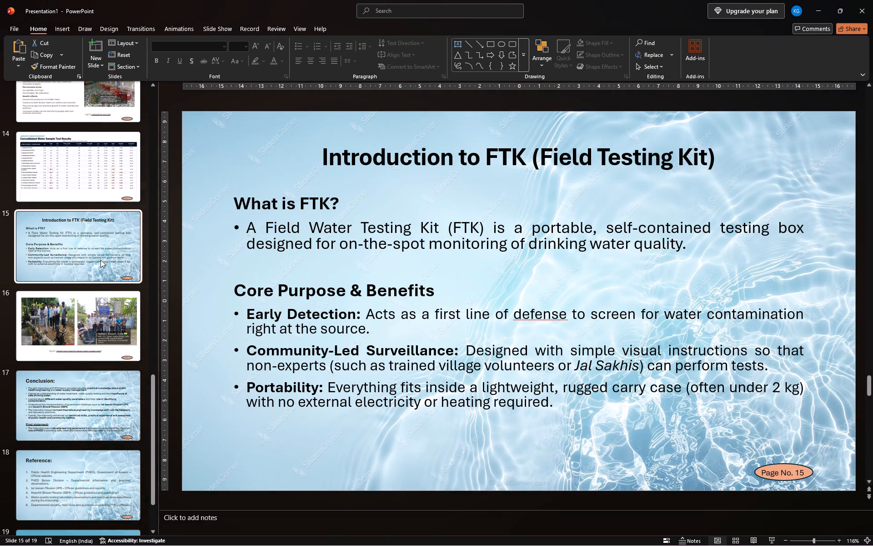
pyautogui.press('super+v')
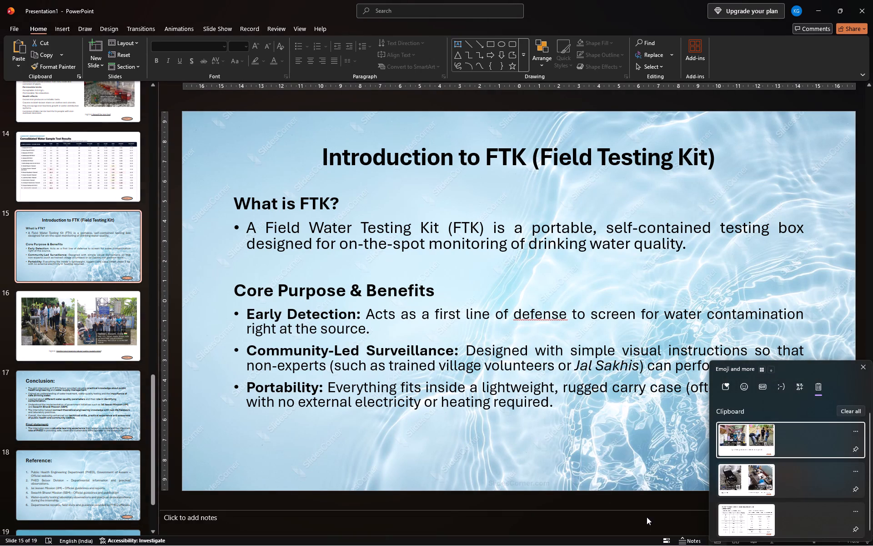
pyautogui.click(744, 516)
pyautogui.hotkey('ctrl', 'v')
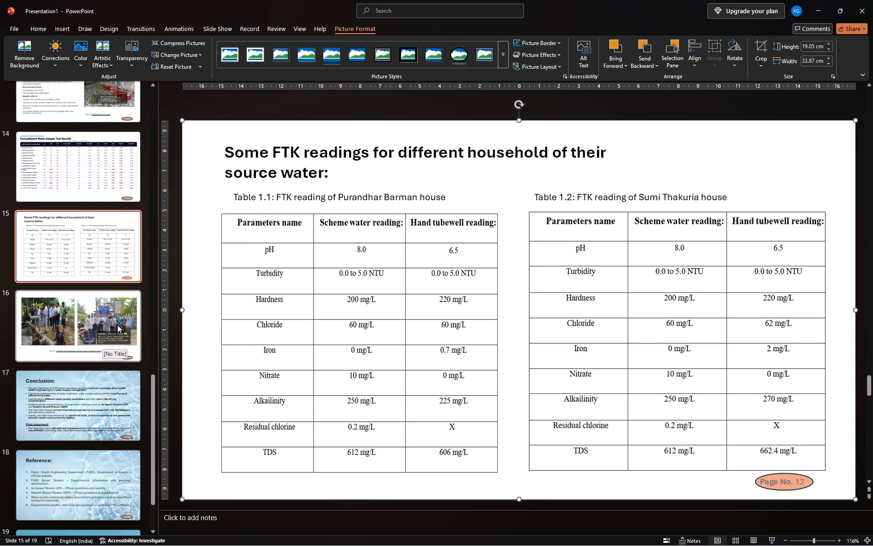
pyautogui.press('super+v')
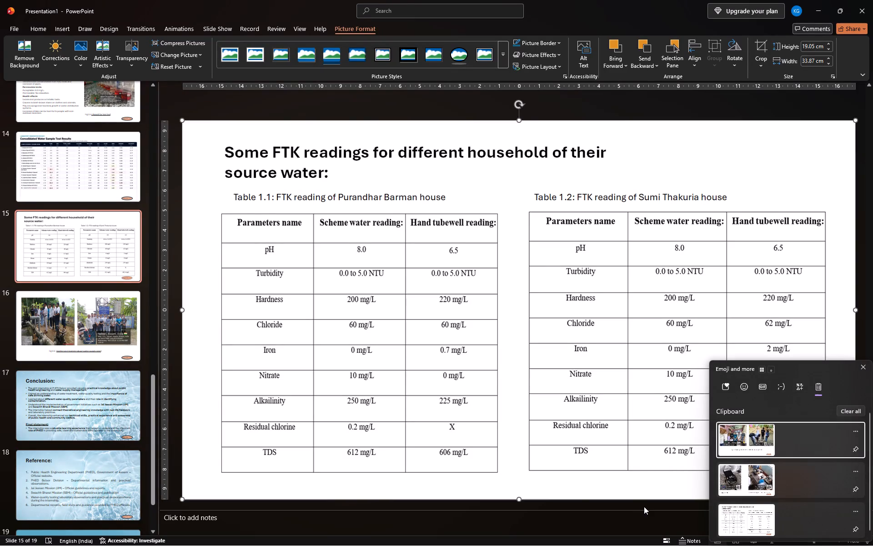
pyautogui.click(751, 484)
pyautogui.hotkey('ctrl', 'v')
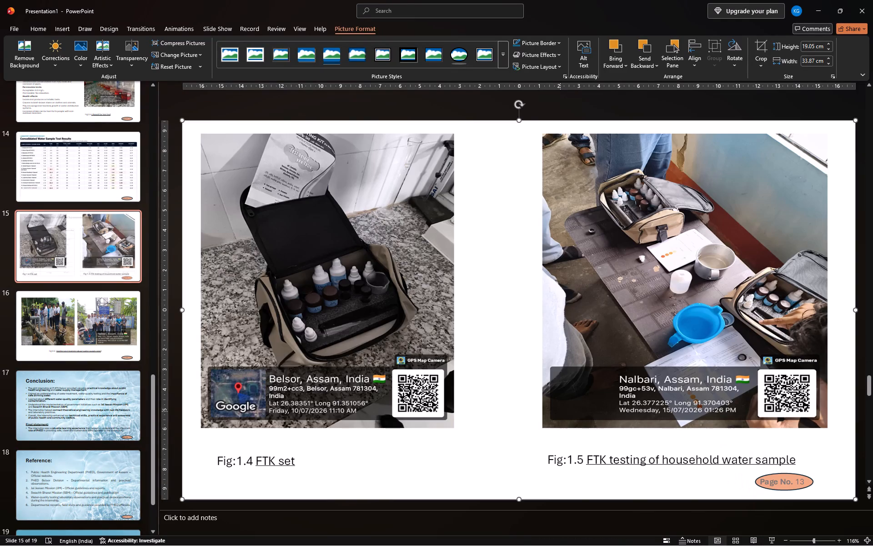
# Paste the copied household data collection slide from the clipboard history onto slide 15.
pyautogui.press('super+v')
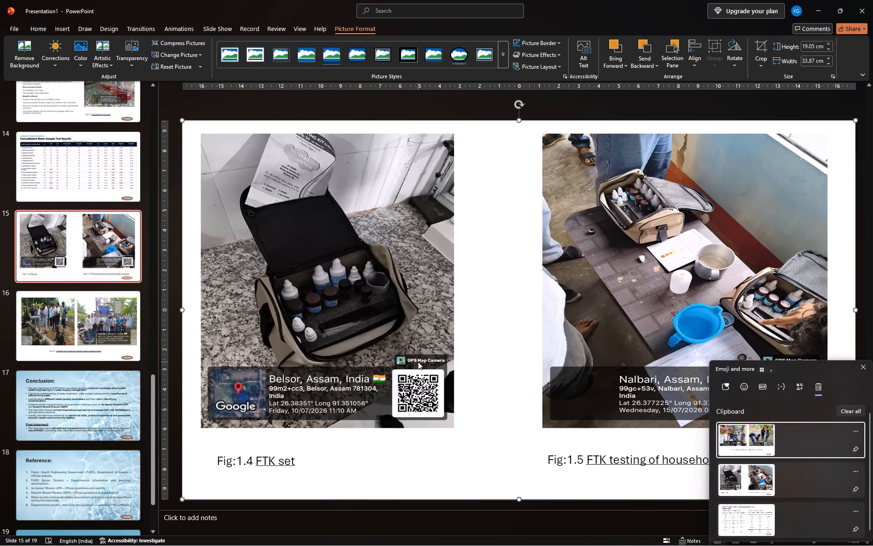
pyautogui.click(805, 442)
pyautogui.hotkey('ctrl', 'v')
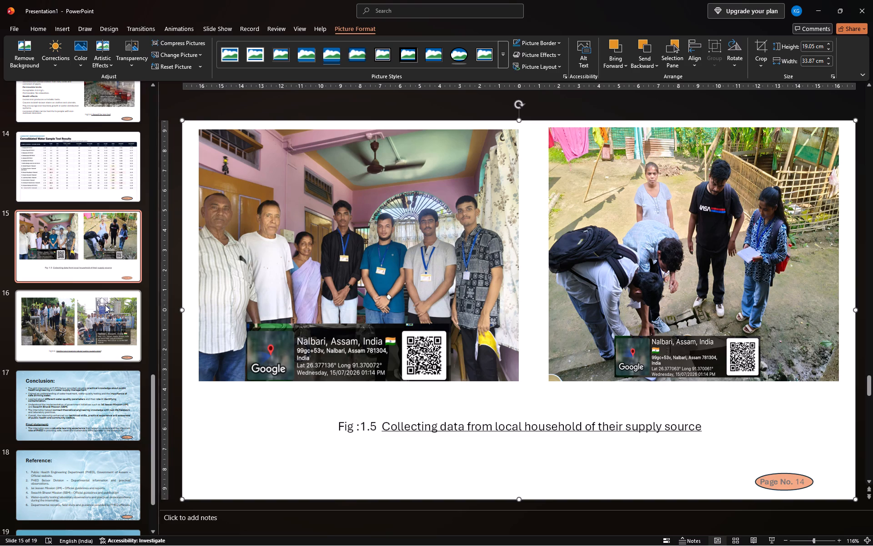
# Review the opening slides, including the Water Quality testing title slide and the table of content for skill internship on slide 4.
pyautogui.scroll(1, 74, 268)
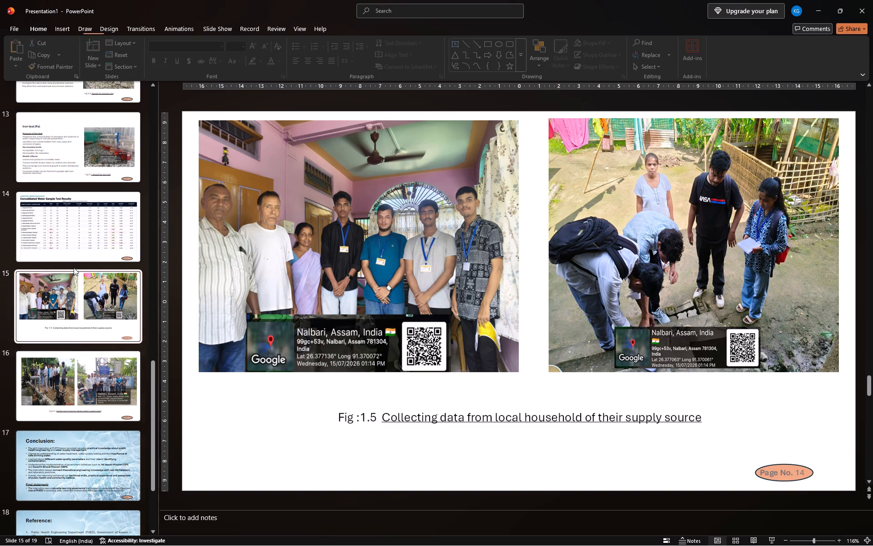
pyautogui.scroll(7, 74, 268)
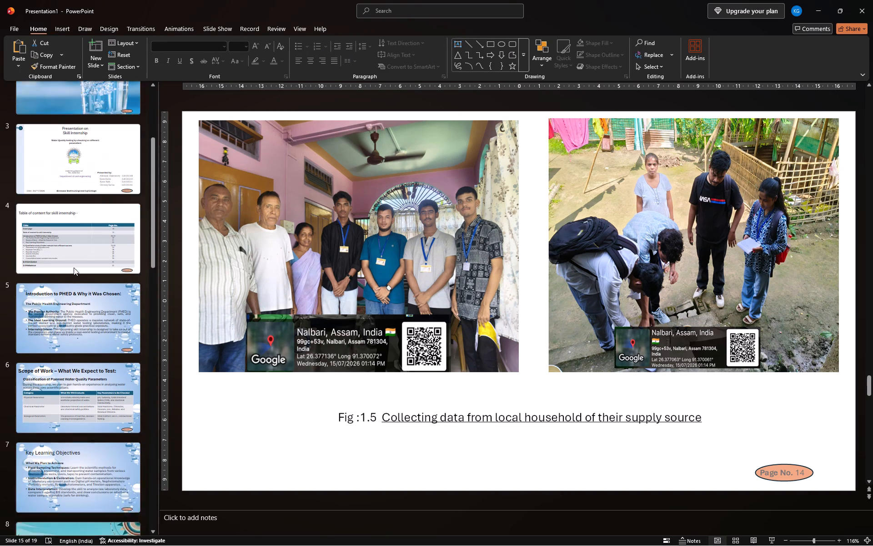
pyautogui.scroll(4, 74, 268)
pyautogui.scroll(-1, 74, 268)
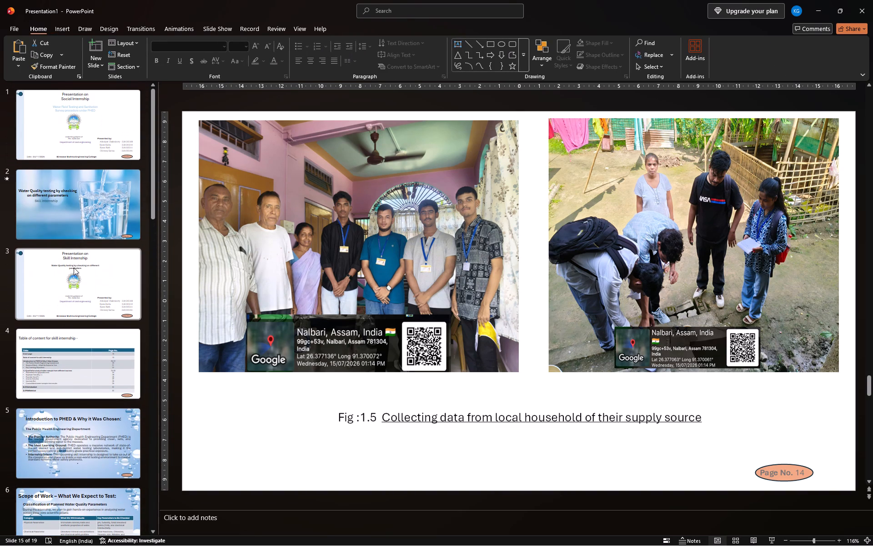
pyautogui.scroll(-1, 74, 268)
pyautogui.click(86, 213)
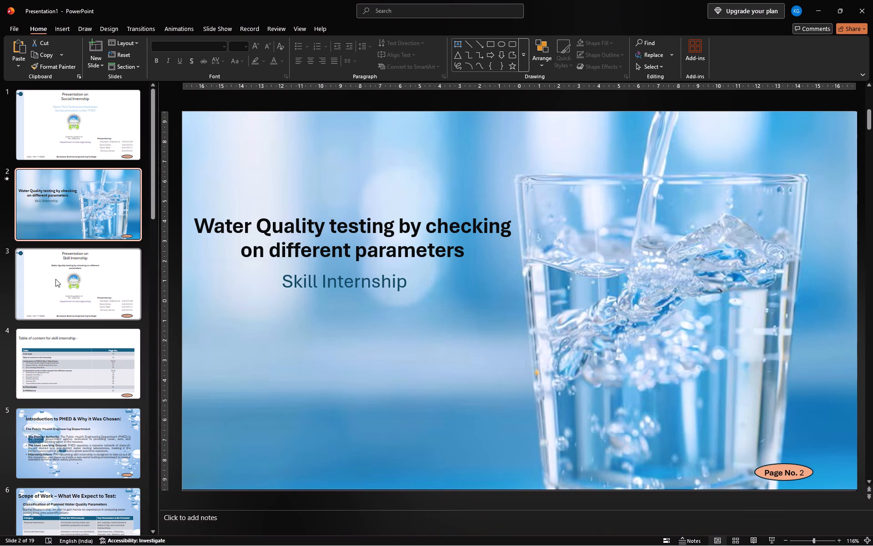
pyautogui.click(61, 357)
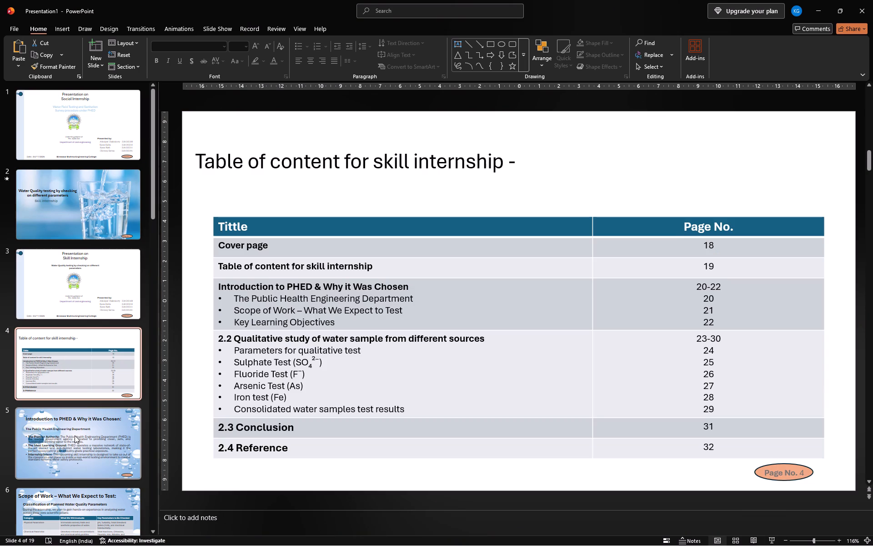
# Examine slides 13 to 16, comparing the iron test, consolidated results, household data collection and water supply plant visit slides.
pyautogui.scroll(-7, 75, 435)
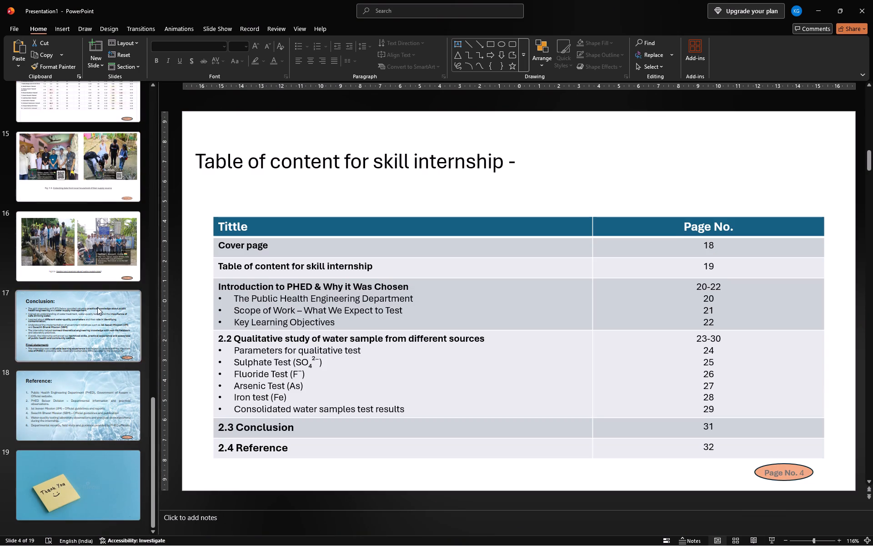
pyautogui.click(93, 265)
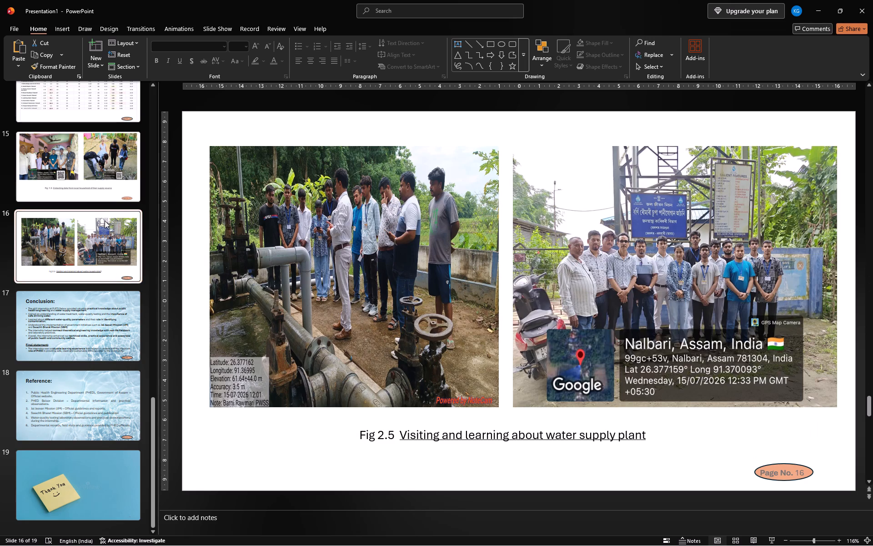
pyautogui.click(95, 243)
pyautogui.press('Up')
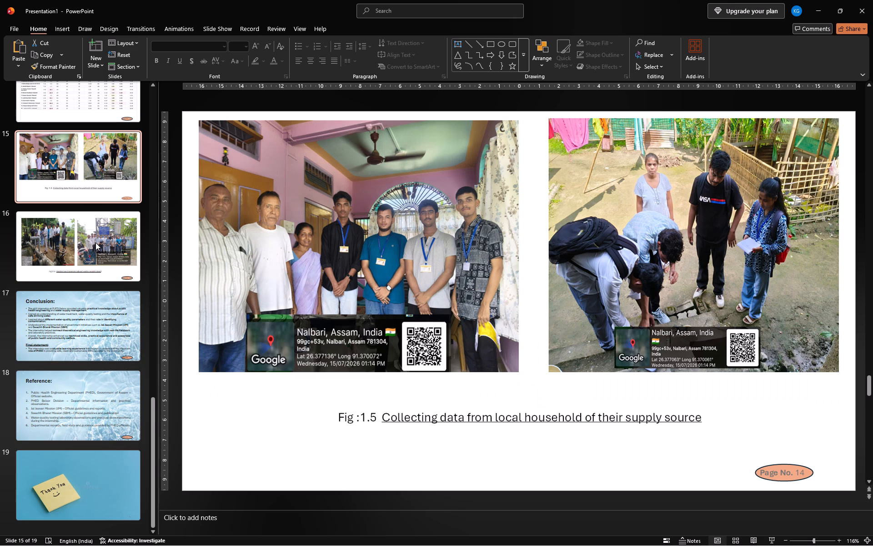
pyautogui.press('Down')
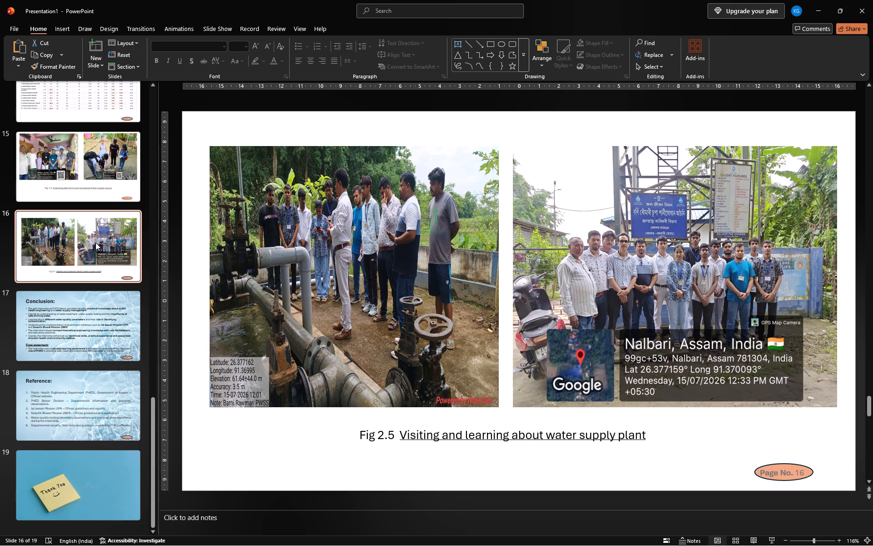
pyautogui.press('Up')
pyautogui.press('Up')
pyautogui.press('Up')
pyautogui.press('Up')
pyautogui.press('Down')
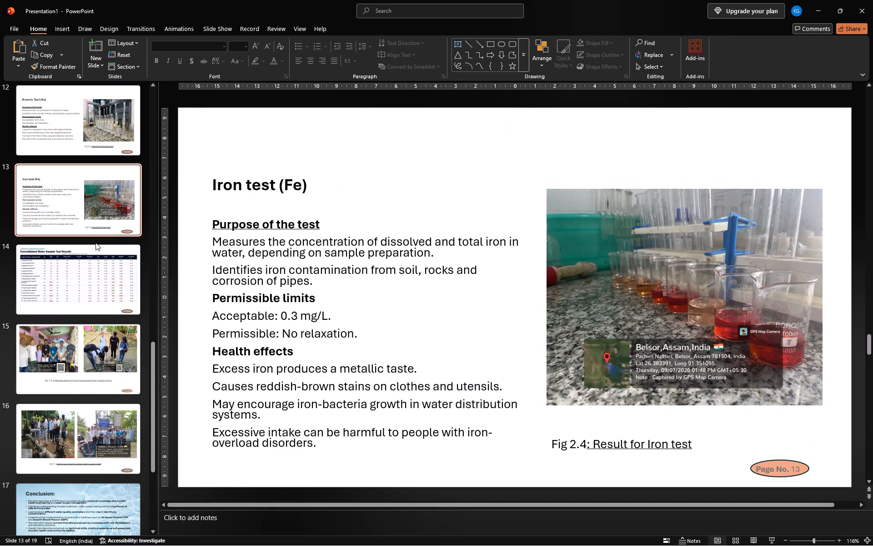
pyautogui.press('Down')
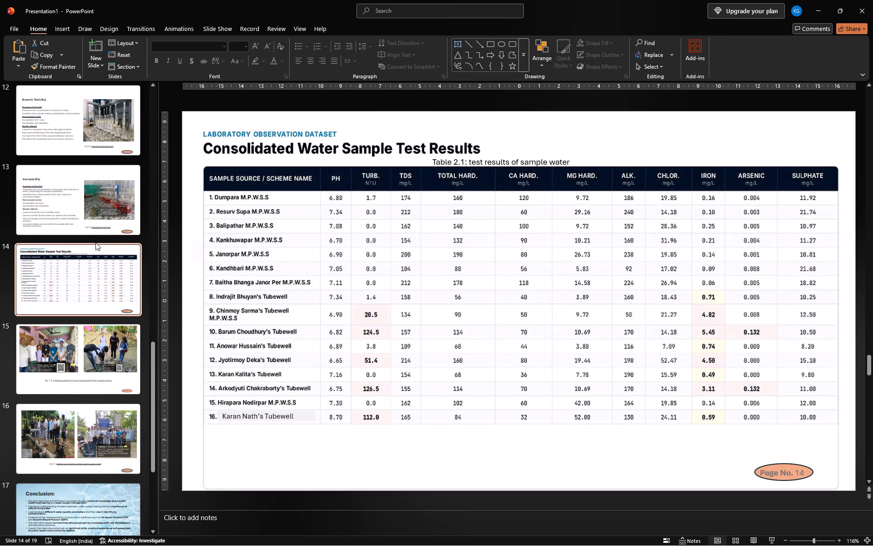
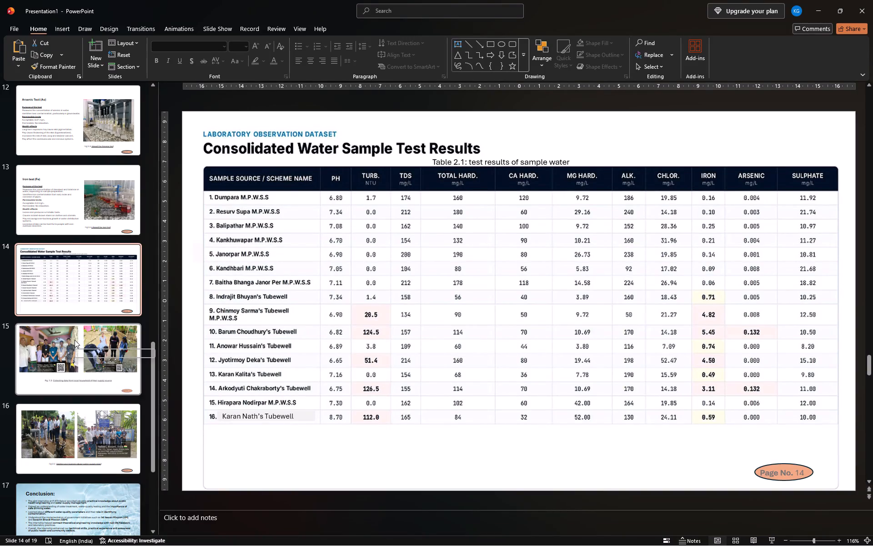
# Examine the slide order across the whole deck, from the opening slides to the conclusion and reference slides.
pyautogui.click(80, 369)
pyautogui.click(95, 287)
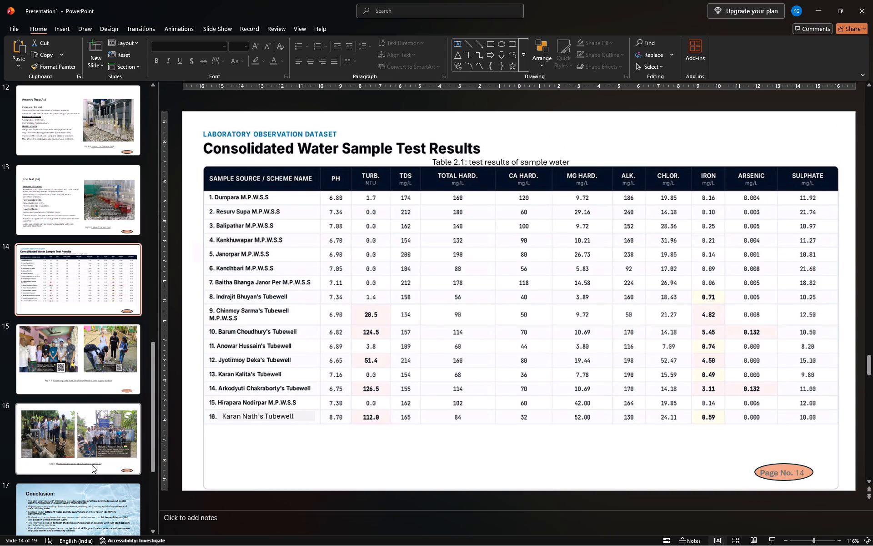
pyautogui.scroll(3, 107, 348)
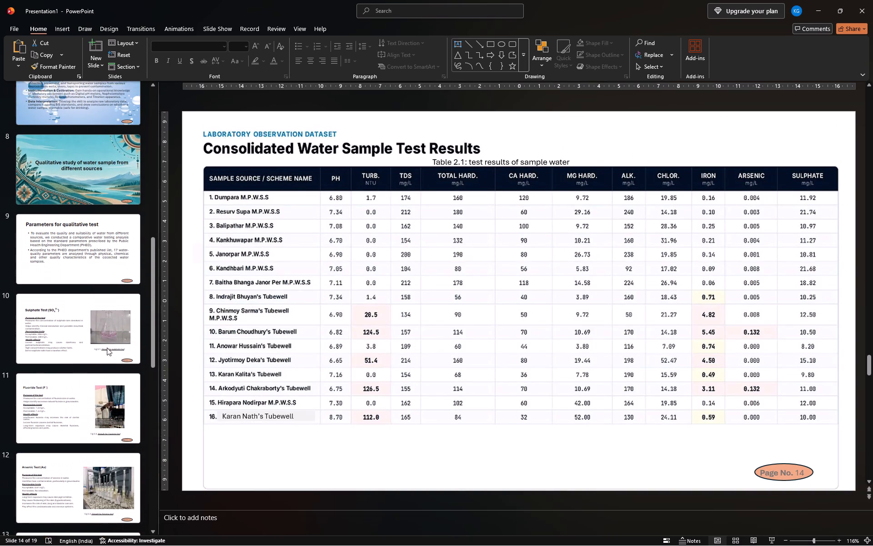
pyautogui.scroll(6, 107, 348)
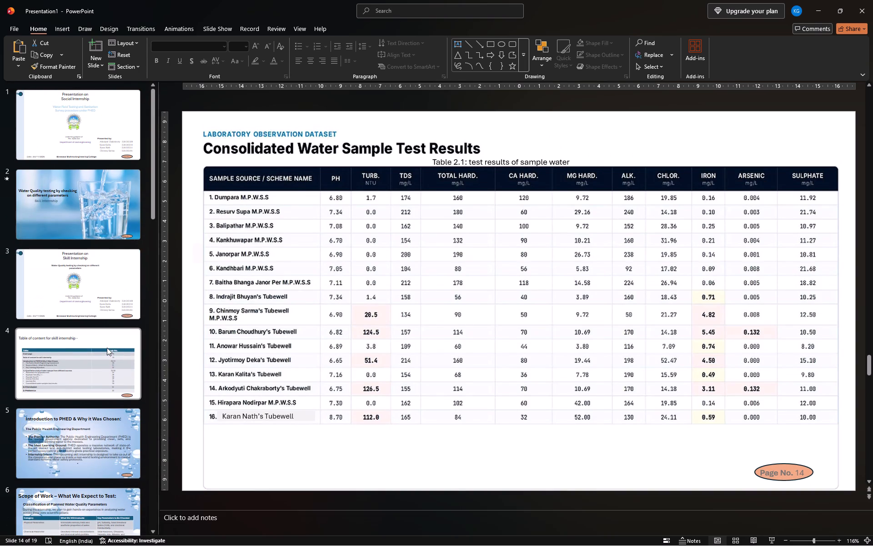
pyautogui.scroll(3, 107, 348)
pyautogui.scroll(-4, 107, 348)
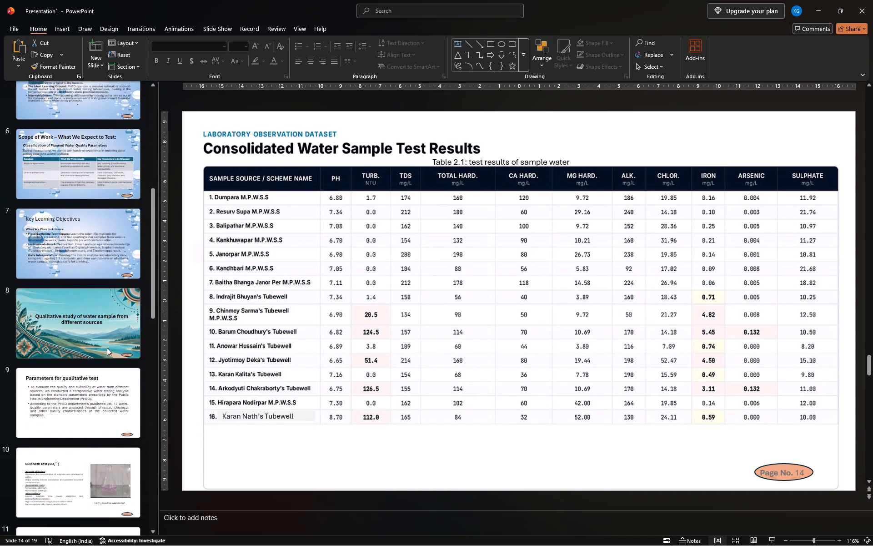
pyautogui.scroll(-3, 107, 348)
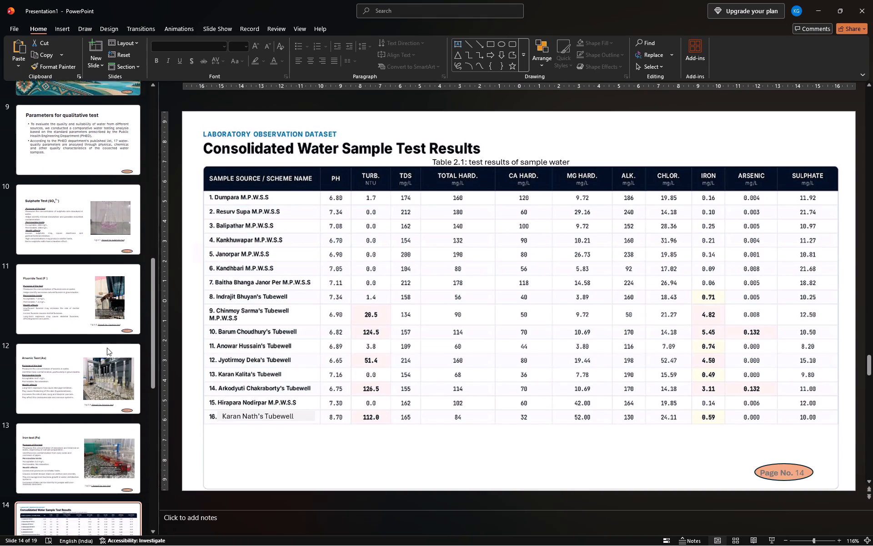
pyautogui.scroll(-2, 107, 348)
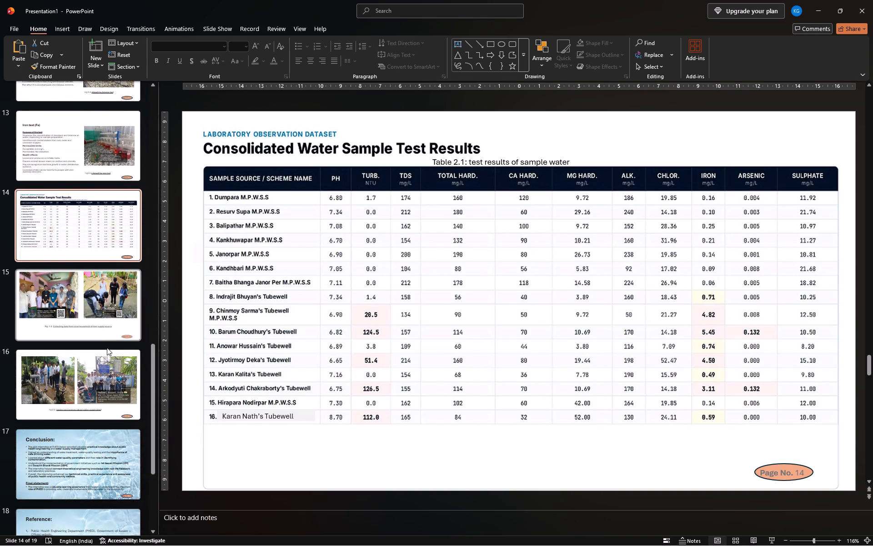
pyautogui.scroll(-3, 107, 348)
pyautogui.scroll(9, 107, 348)
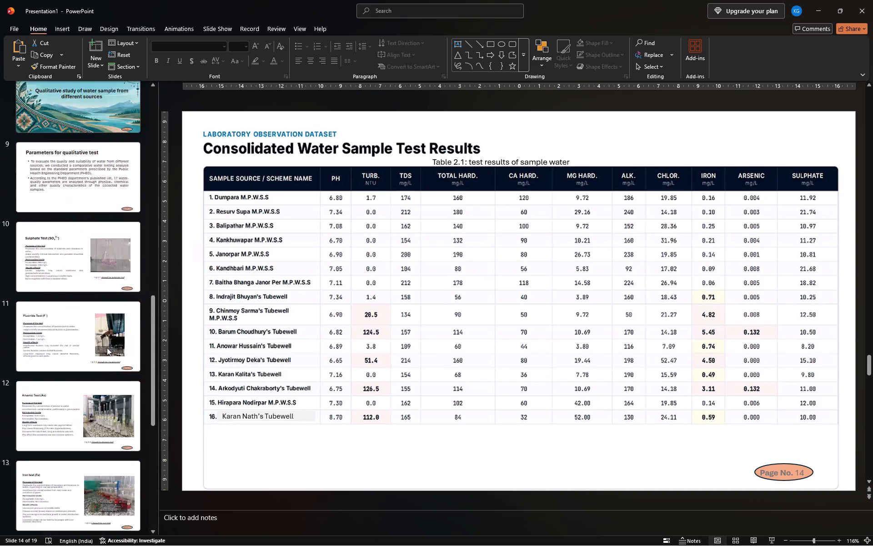
# Review slides 2 to 17 one by one, from the Water Quality testing title slide to the Conclusion slide.
pyautogui.click(97, 117)
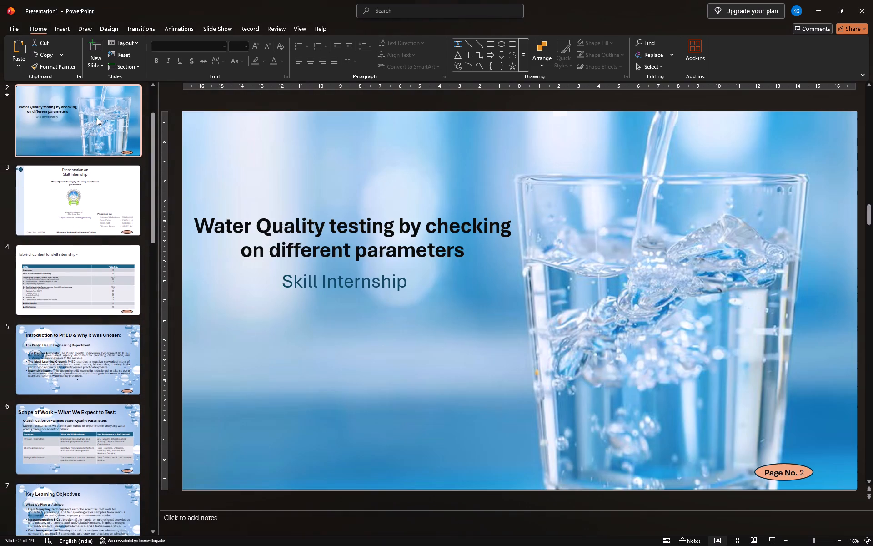
pyautogui.press('Down')
pyautogui.press('Down')
pyautogui.press('Down')
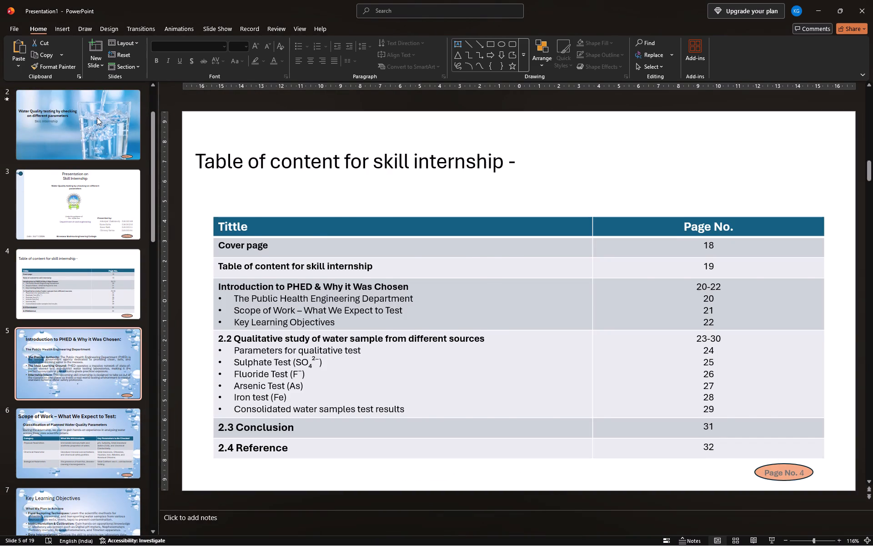
pyautogui.press('Down')
pyautogui.press('Down')
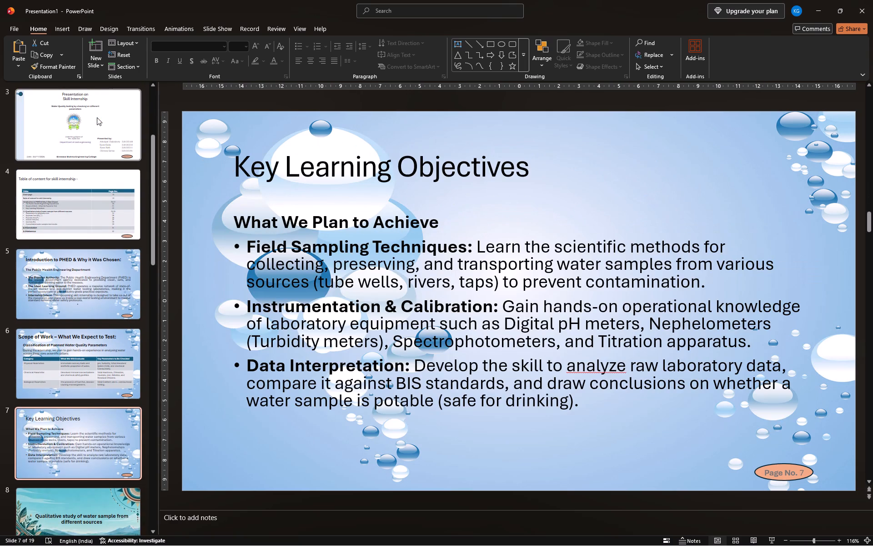
pyautogui.press('Down')
pyautogui.press('Down')
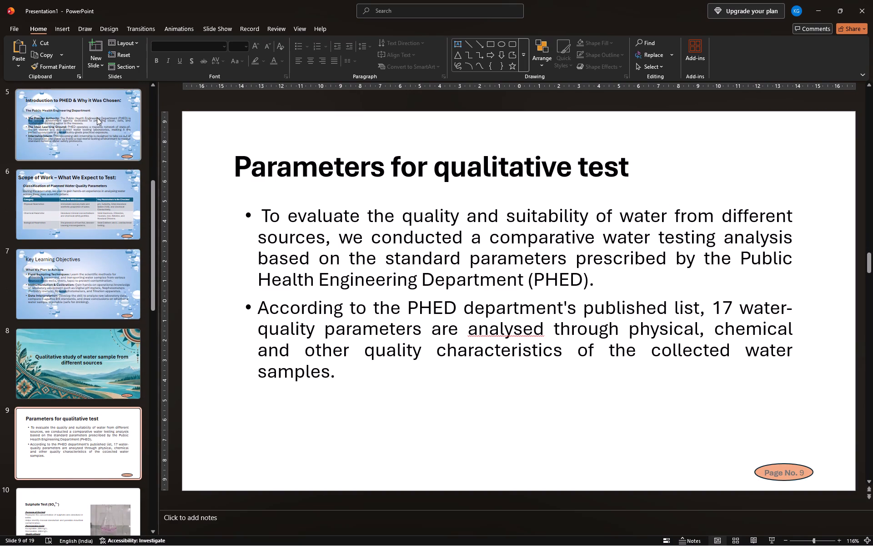
pyautogui.press('Down')
pyautogui.press('Down')
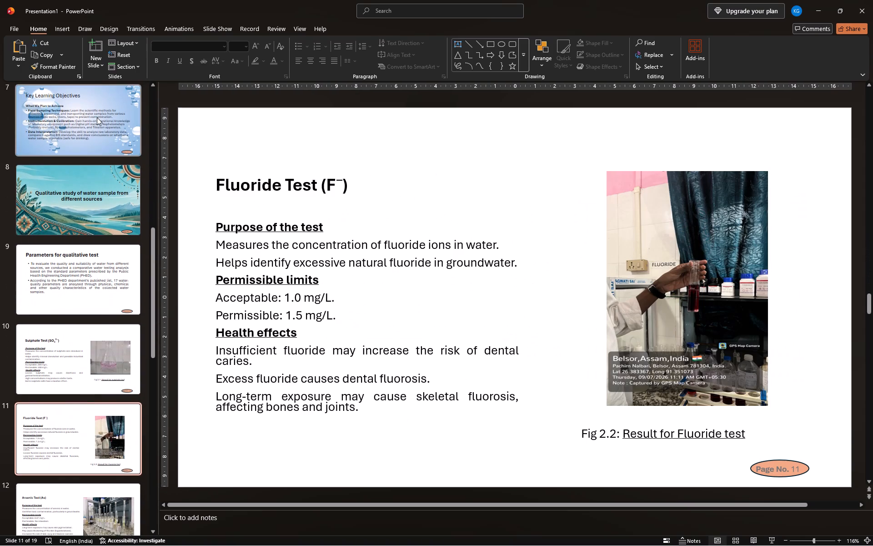
pyautogui.press('Down')
pyautogui.press('Down')
pyautogui.press('Down')
pyautogui.press('Down')
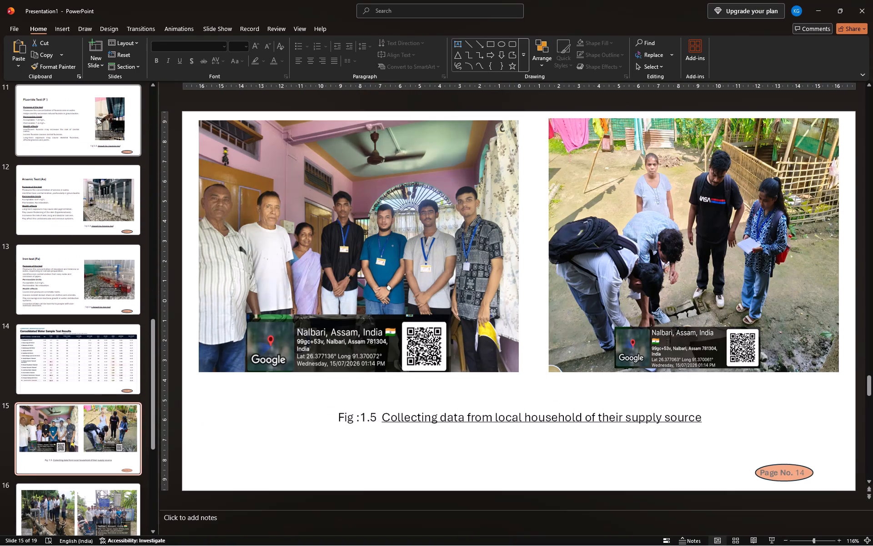
pyautogui.press('Down')
pyautogui.press('Down')
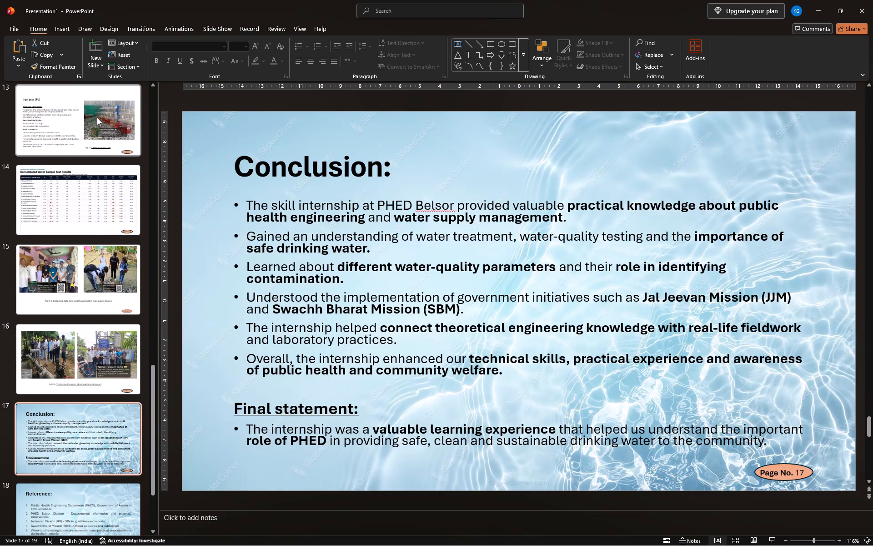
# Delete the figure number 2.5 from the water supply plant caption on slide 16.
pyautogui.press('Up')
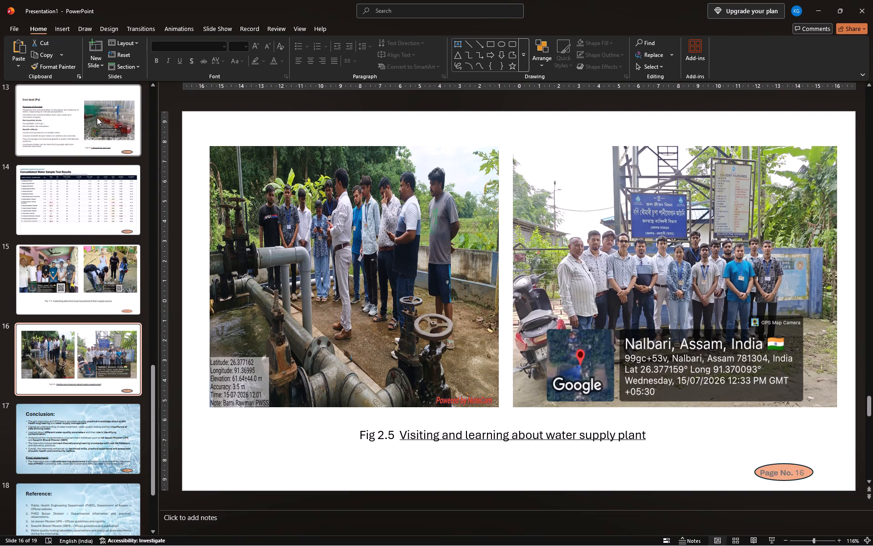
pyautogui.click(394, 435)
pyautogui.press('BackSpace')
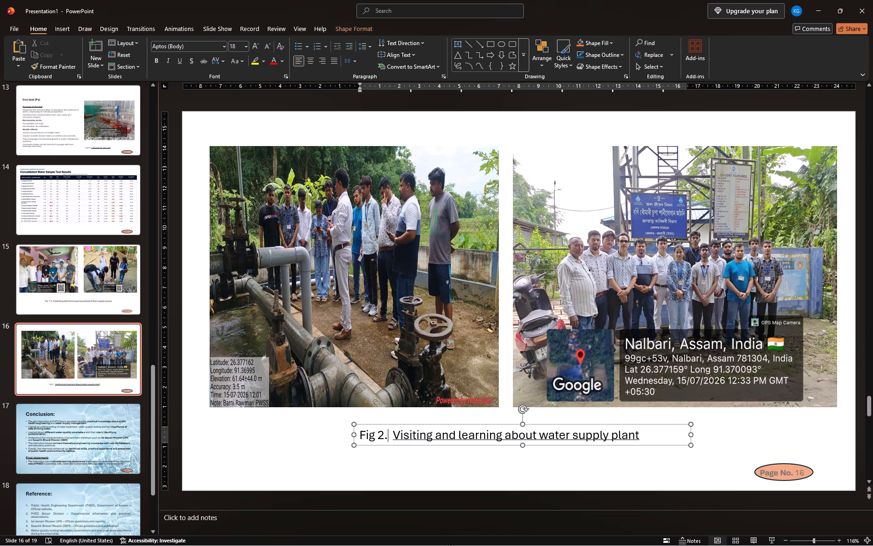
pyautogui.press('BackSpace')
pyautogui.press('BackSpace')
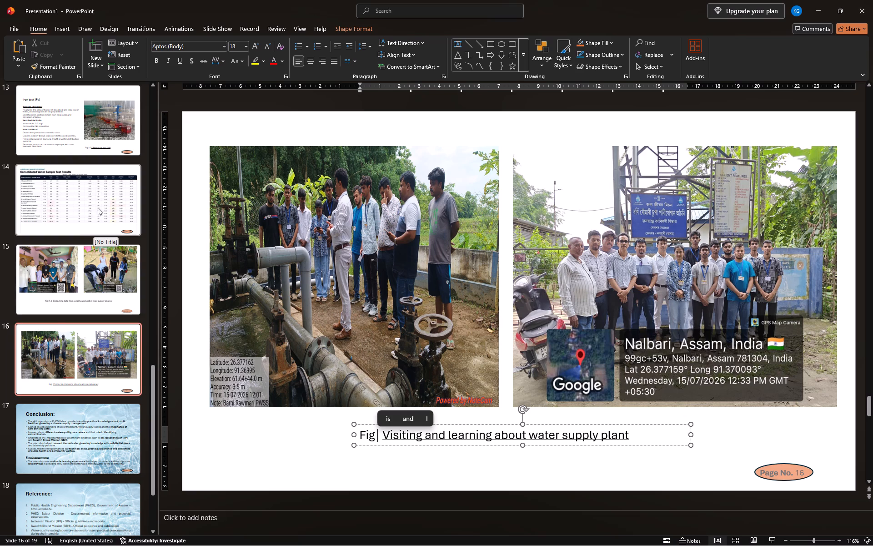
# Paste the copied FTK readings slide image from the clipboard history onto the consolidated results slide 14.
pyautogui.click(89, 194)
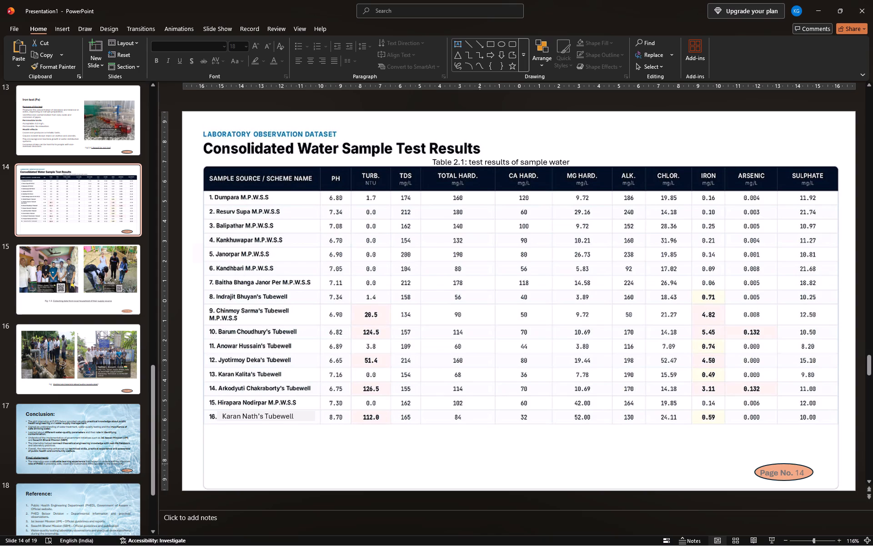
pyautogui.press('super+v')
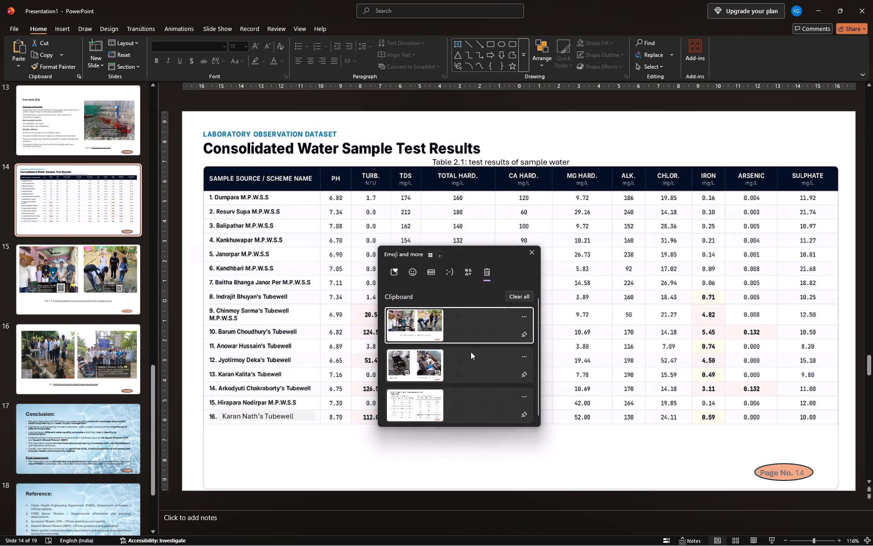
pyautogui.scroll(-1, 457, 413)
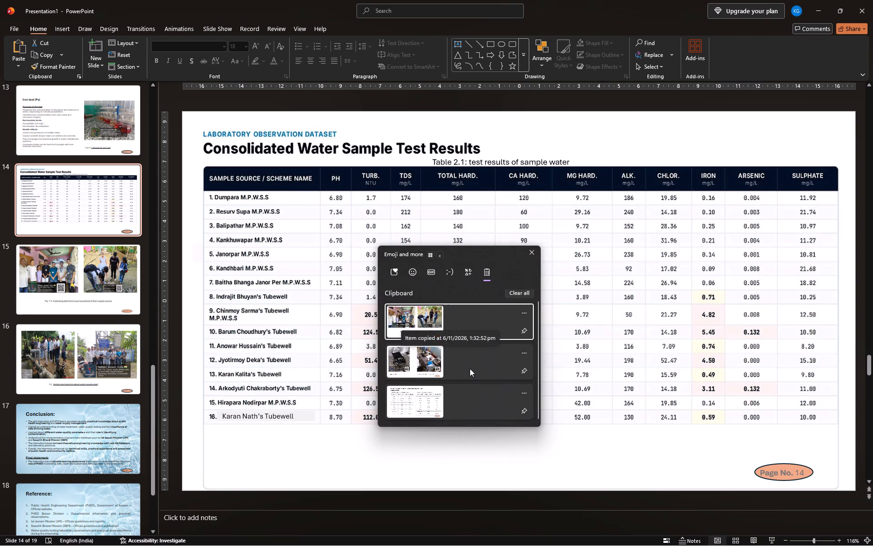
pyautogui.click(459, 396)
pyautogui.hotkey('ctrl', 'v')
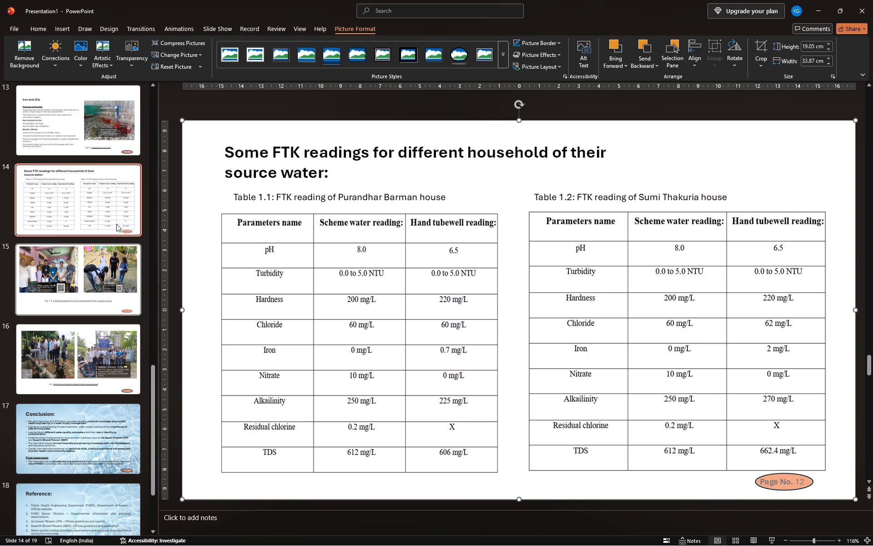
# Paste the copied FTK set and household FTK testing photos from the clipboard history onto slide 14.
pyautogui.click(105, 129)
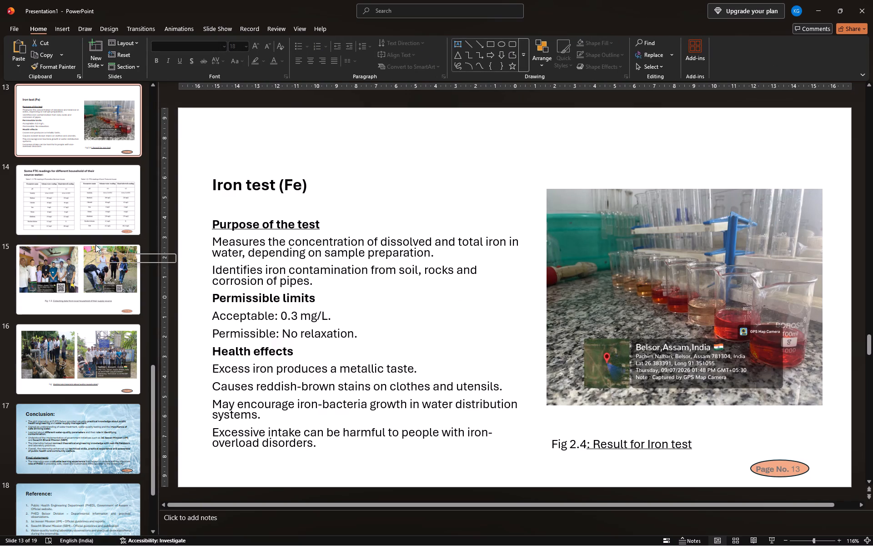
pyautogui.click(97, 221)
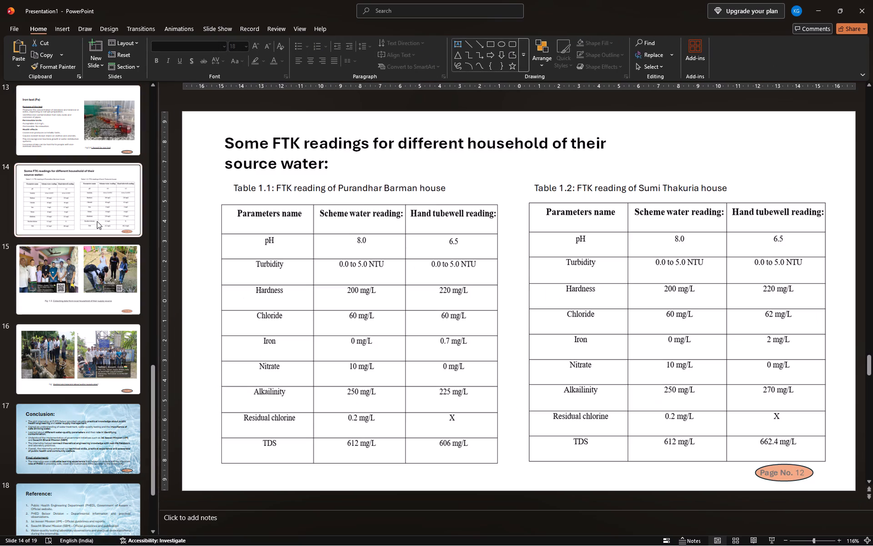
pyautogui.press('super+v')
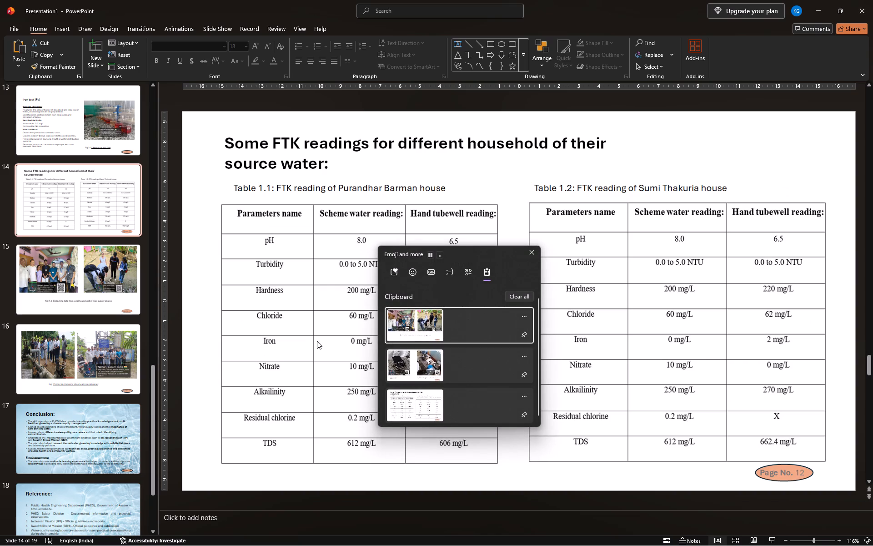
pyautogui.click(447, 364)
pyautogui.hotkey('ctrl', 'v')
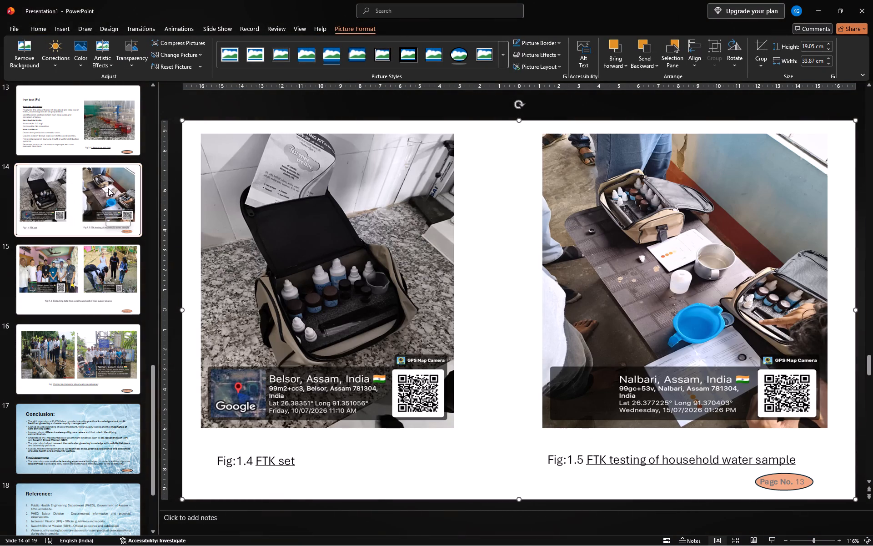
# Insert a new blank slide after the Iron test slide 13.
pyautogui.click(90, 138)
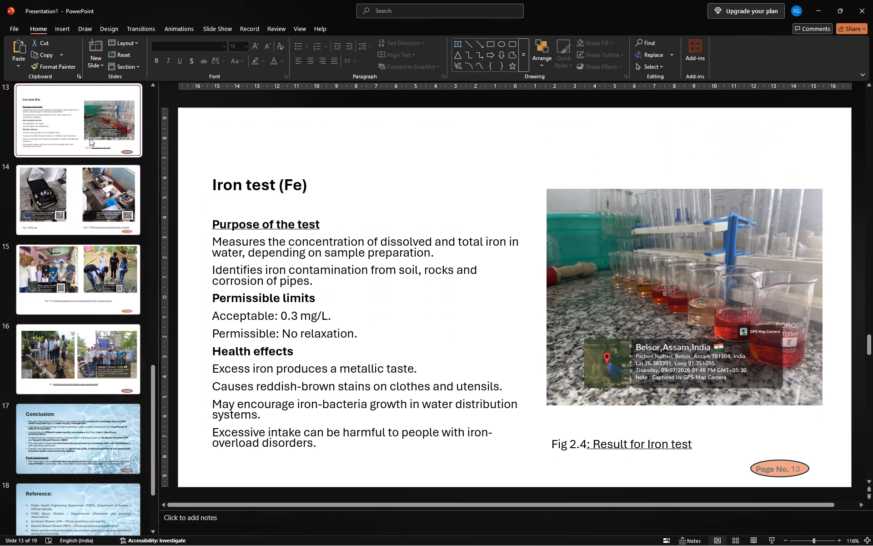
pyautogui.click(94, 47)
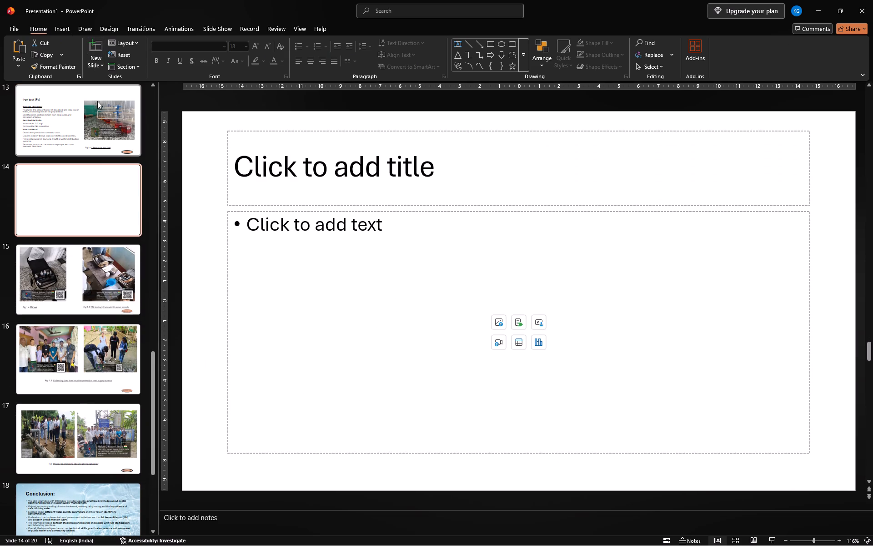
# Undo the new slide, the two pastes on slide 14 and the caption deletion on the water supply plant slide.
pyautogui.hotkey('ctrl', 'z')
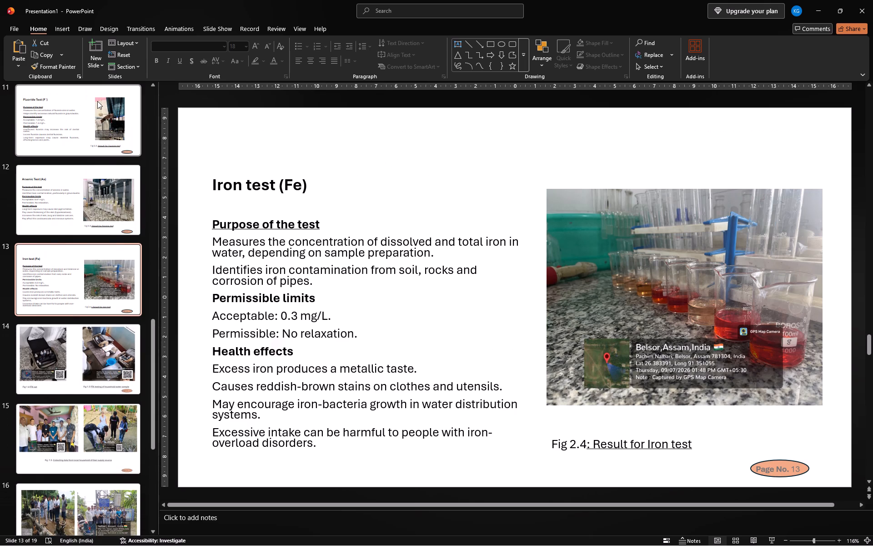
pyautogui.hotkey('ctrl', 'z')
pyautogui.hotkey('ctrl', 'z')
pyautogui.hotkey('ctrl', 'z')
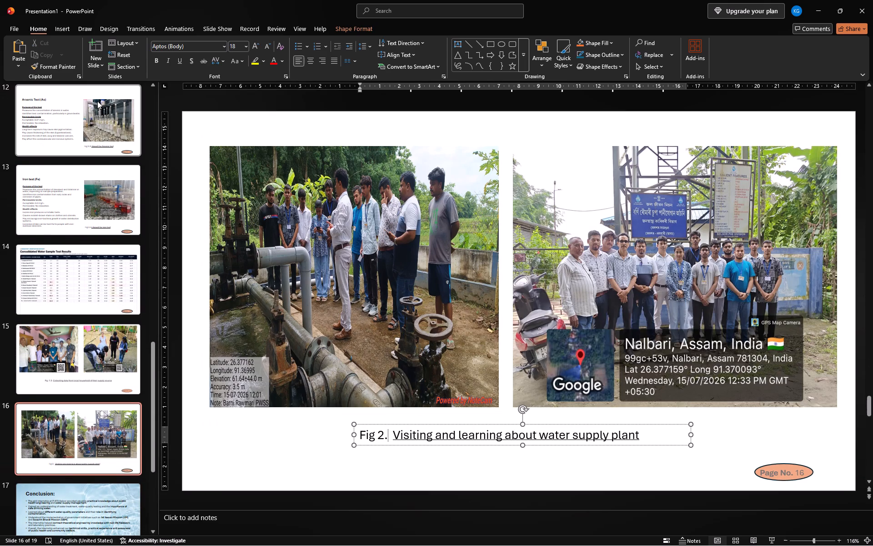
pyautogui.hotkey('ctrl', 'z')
# Undo the household, FTK set and FTK readings pastes on slide 15, along with the slide itself.
pyautogui.hotkey('ctrl', 'z')
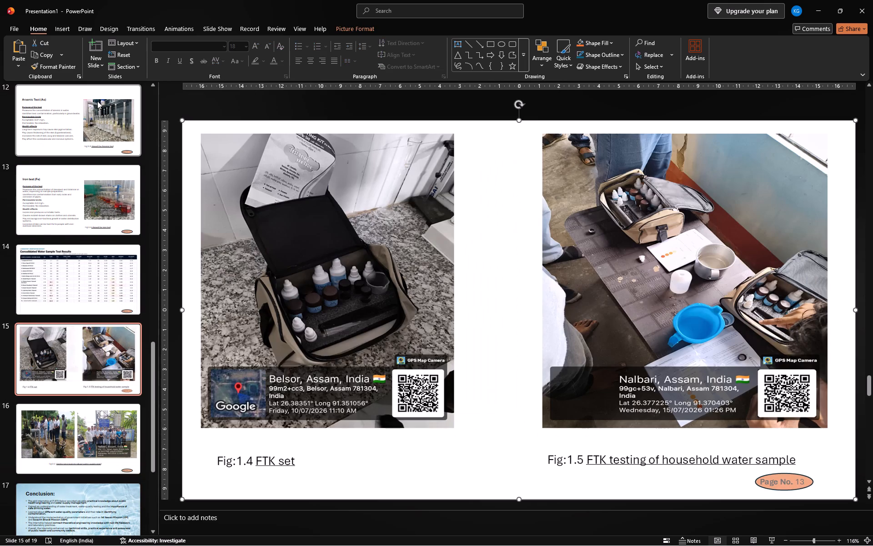
pyautogui.hotkey('ctrl', 'z')
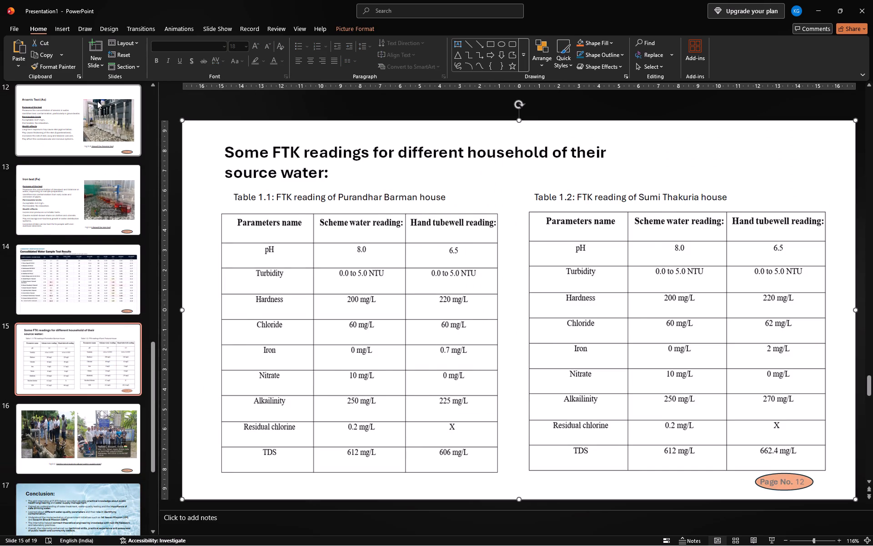
pyautogui.hotkey('ctrl', 'z')
pyautogui.hotkey('ctrl', 'z')
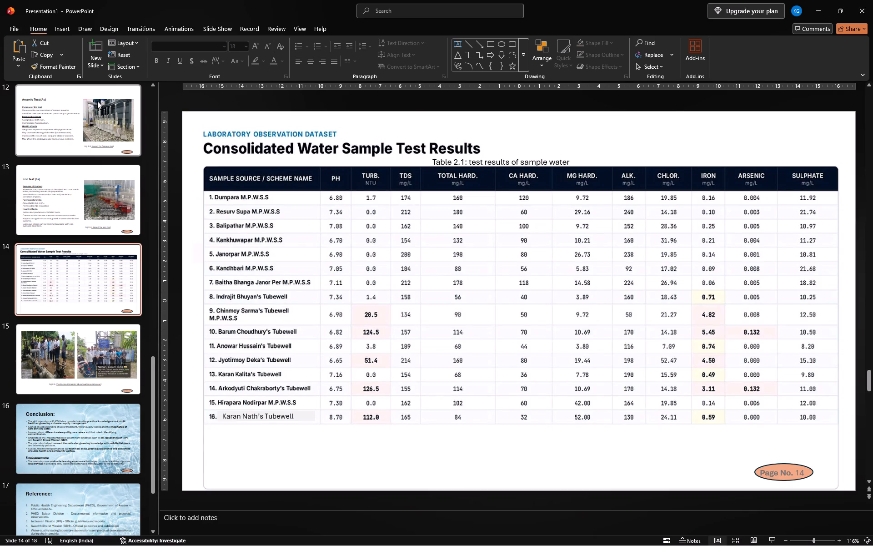
# Insert four new blank slides after the Consolidated Water Sample Test Results slide 14.
pyautogui.click(56, 255)
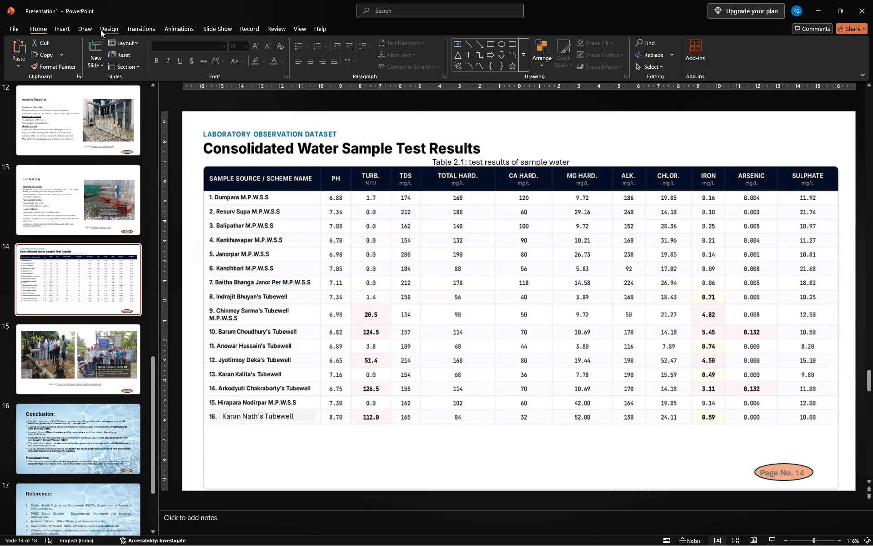
pyautogui.click(95, 46)
pyautogui.click(95, 46)
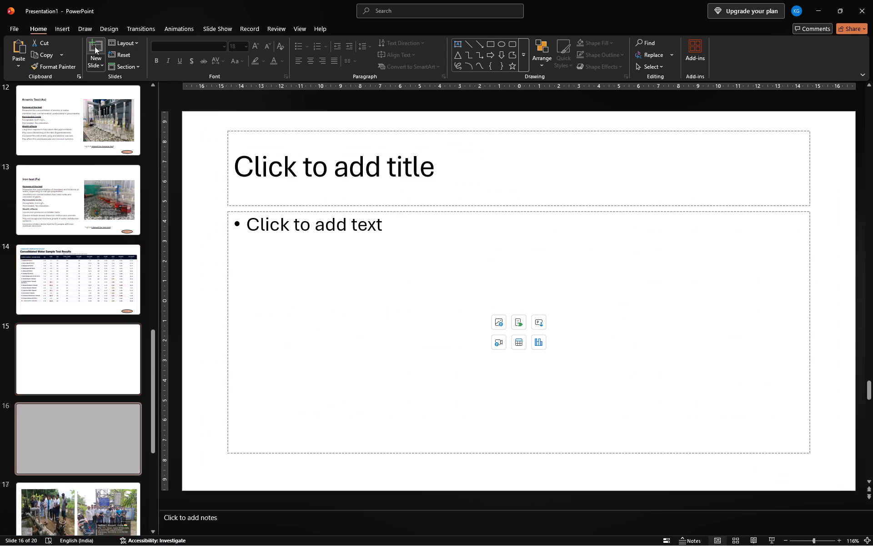
pyautogui.click(95, 46)
pyautogui.click(95, 46)
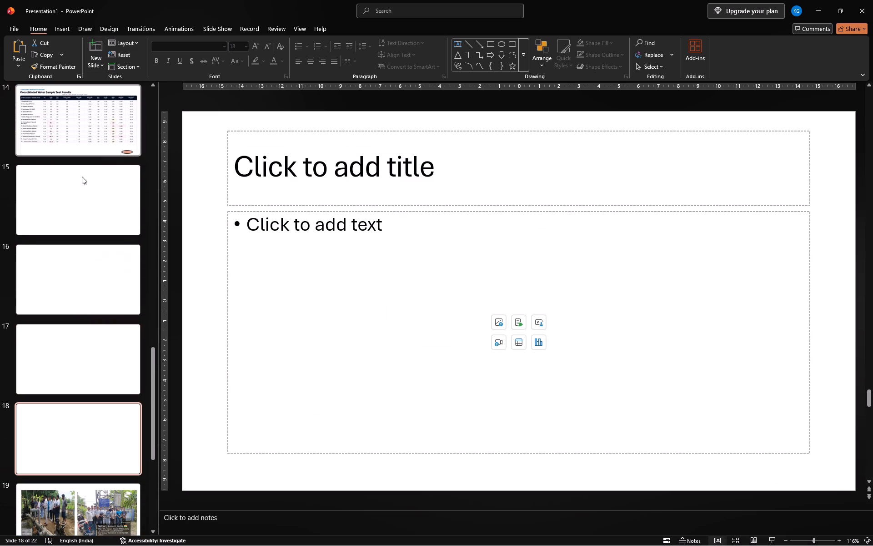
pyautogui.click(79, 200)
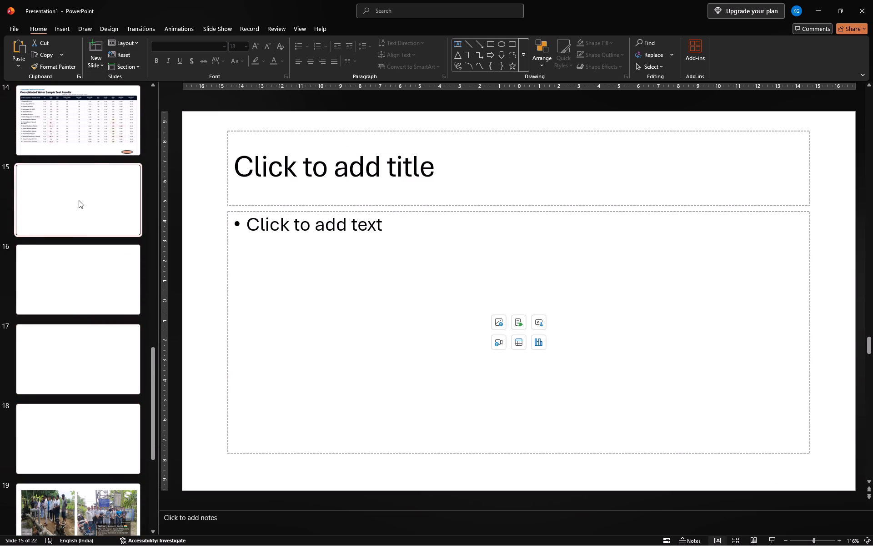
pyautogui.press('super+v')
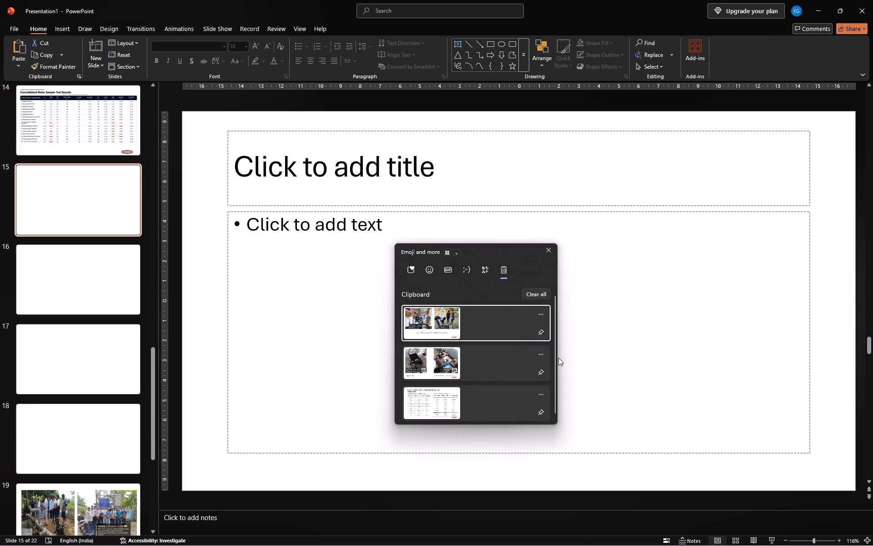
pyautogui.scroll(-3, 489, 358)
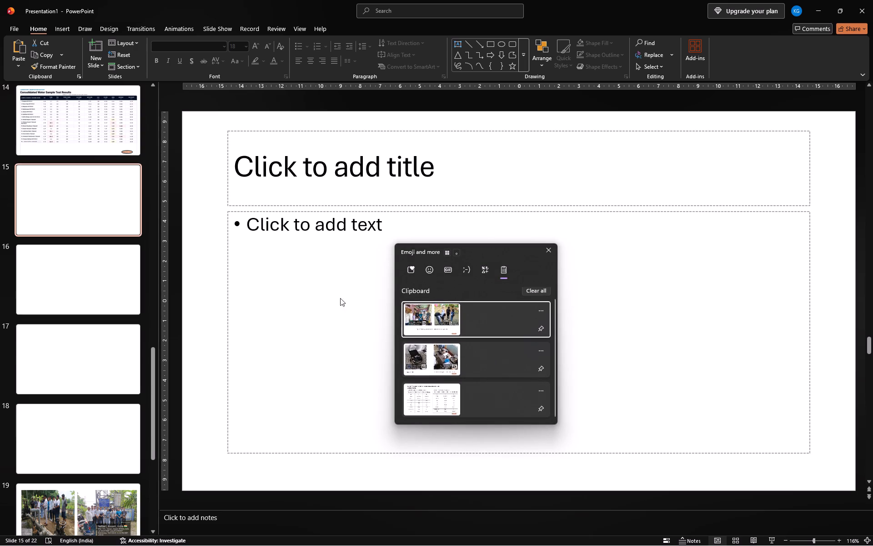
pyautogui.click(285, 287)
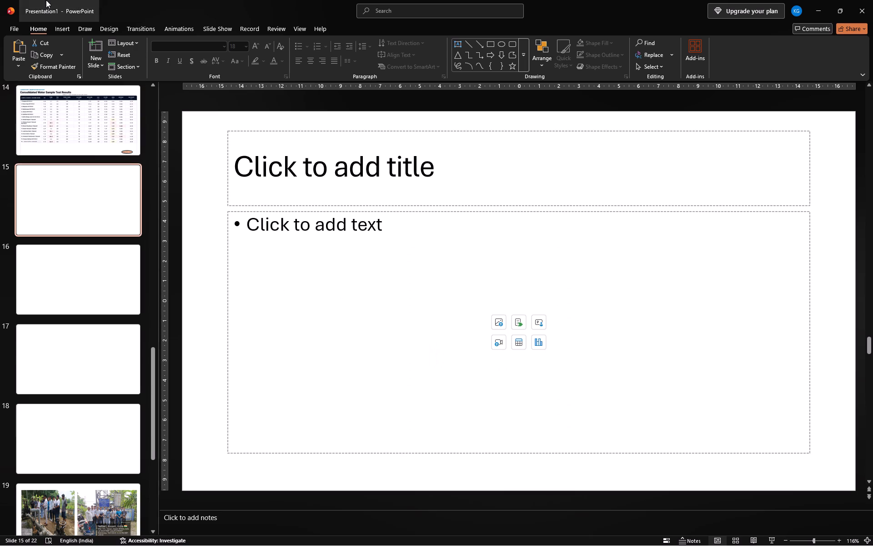
# Open the group No. 6 presentation from drive E: in the recent files.
pyautogui.click(15, 25)
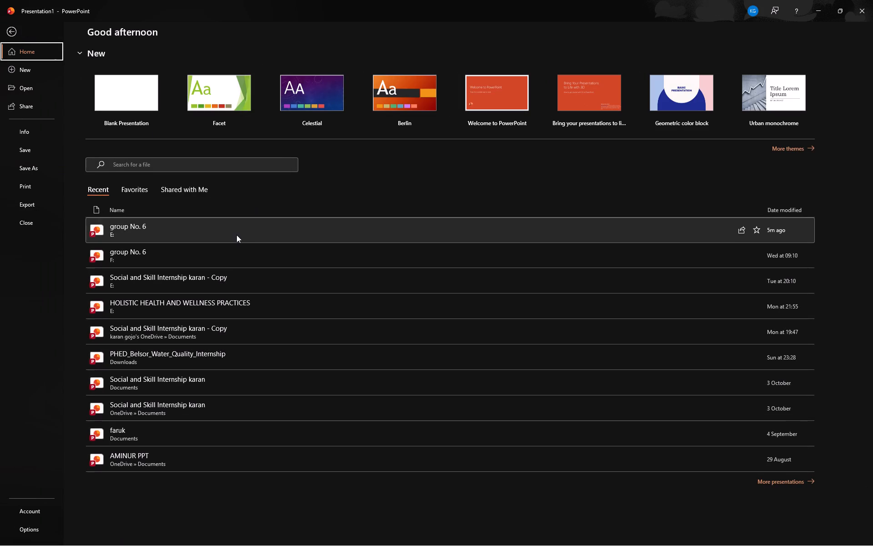
pyautogui.doubleClick(236, 237)
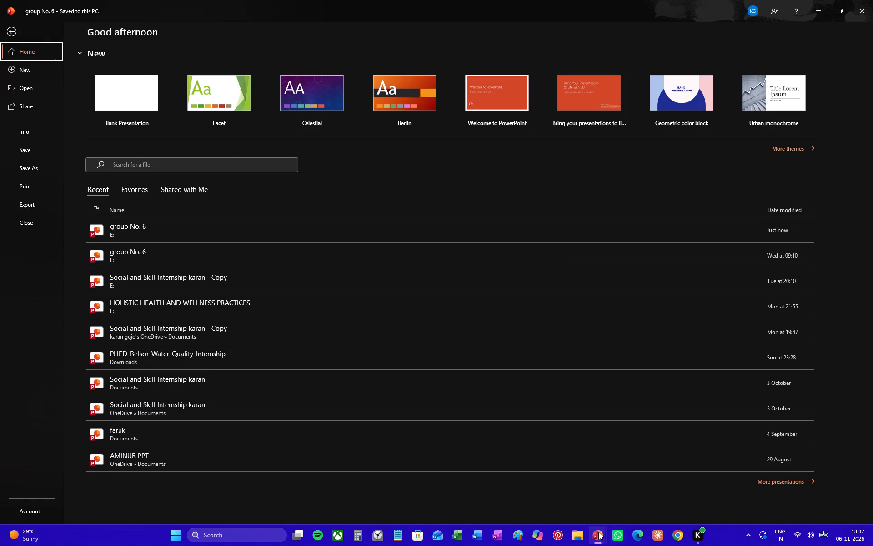
pyautogui.click(637, 483)
pyautogui.click(401, 224)
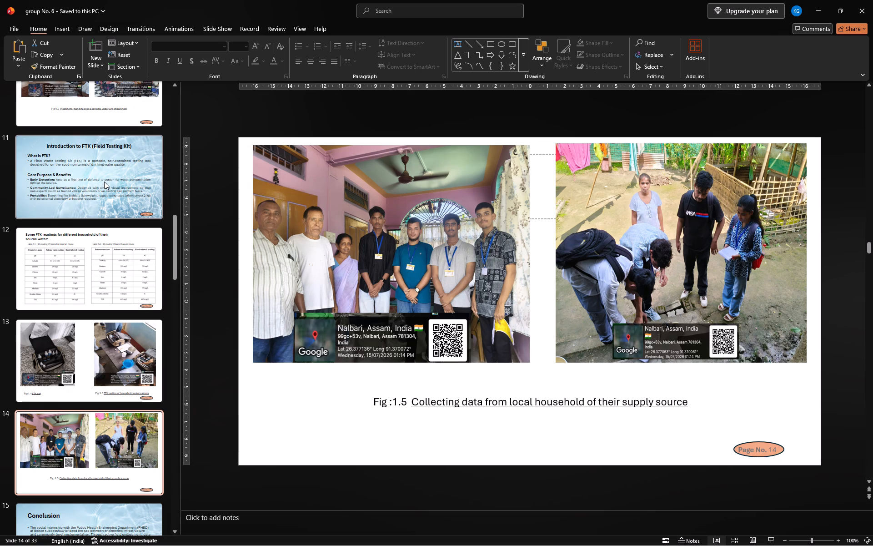
# Copy the Introduction to FTK (Field Testing Kit) slide from group No. 6 into Presentation1 and place it as slide 15.
pyautogui.click(104, 182)
pyautogui.hotkey('ctrl', 'c')
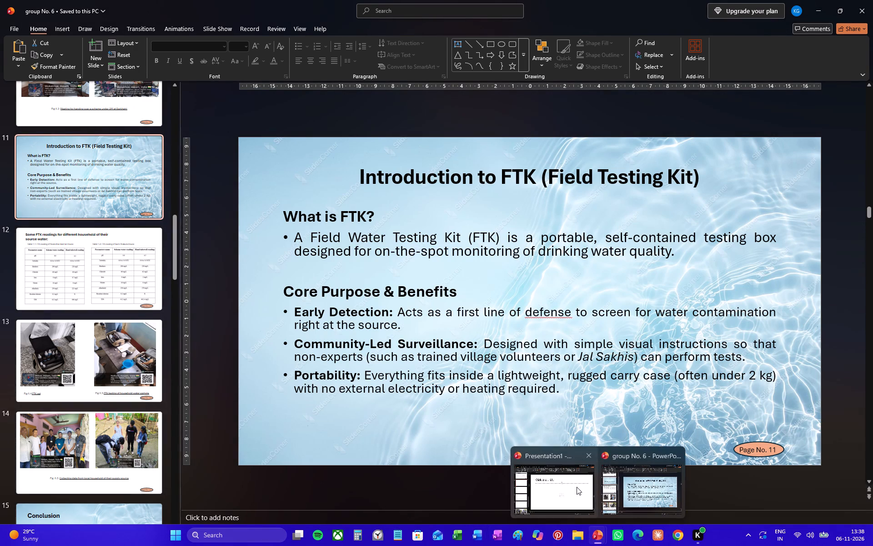
pyautogui.click(577, 487)
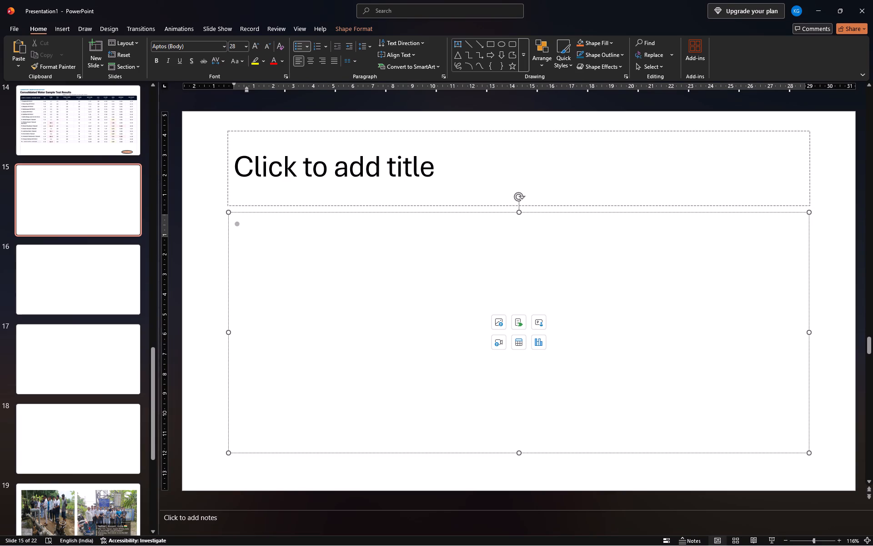
pyautogui.hotkey('ctrl', 'v')
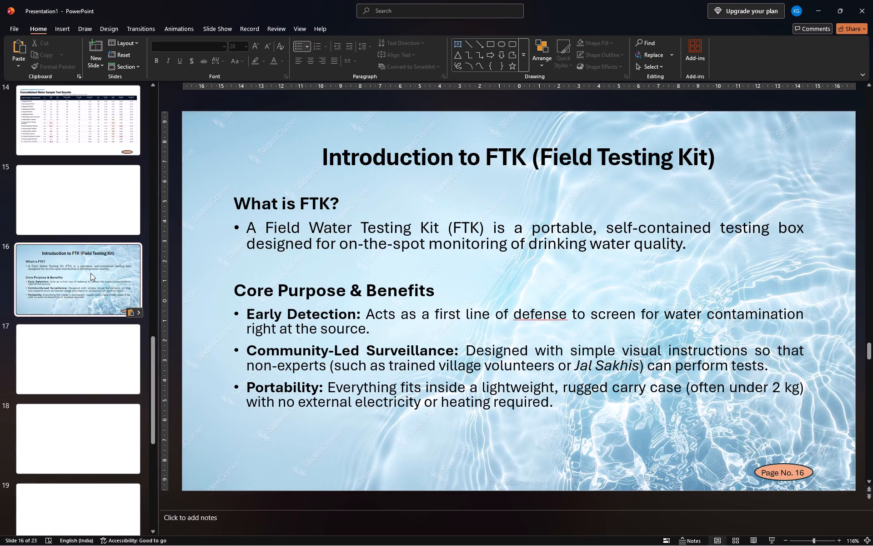
pyautogui.moveTo(90, 273); pyautogui.dragTo(90, 190)
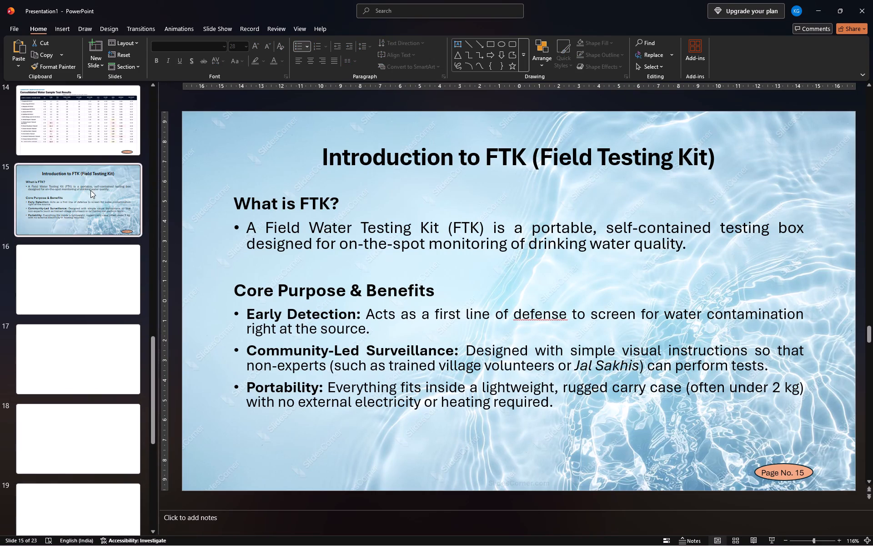
# Paste the copied household data collection slide image onto blank slide 16 and reorder the slides so it sits at slide 17.
pyautogui.click(81, 297)
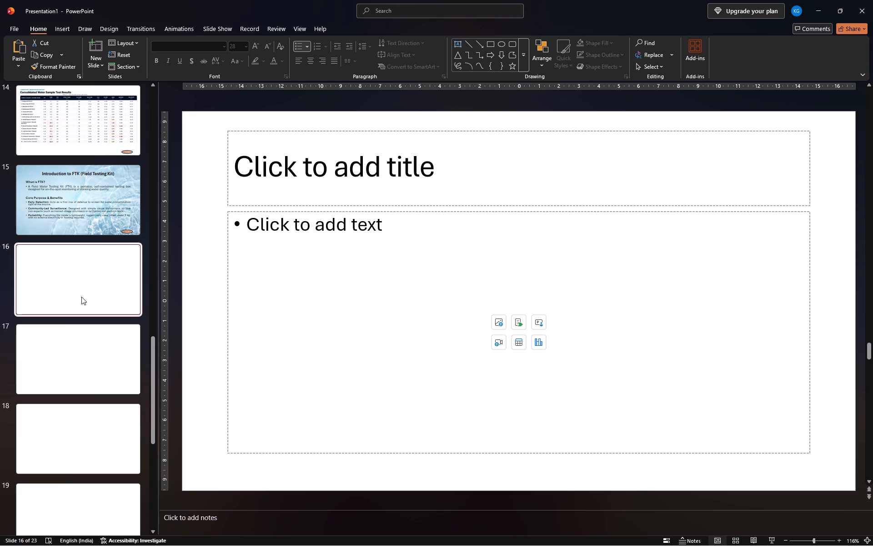
pyautogui.press('super+v')
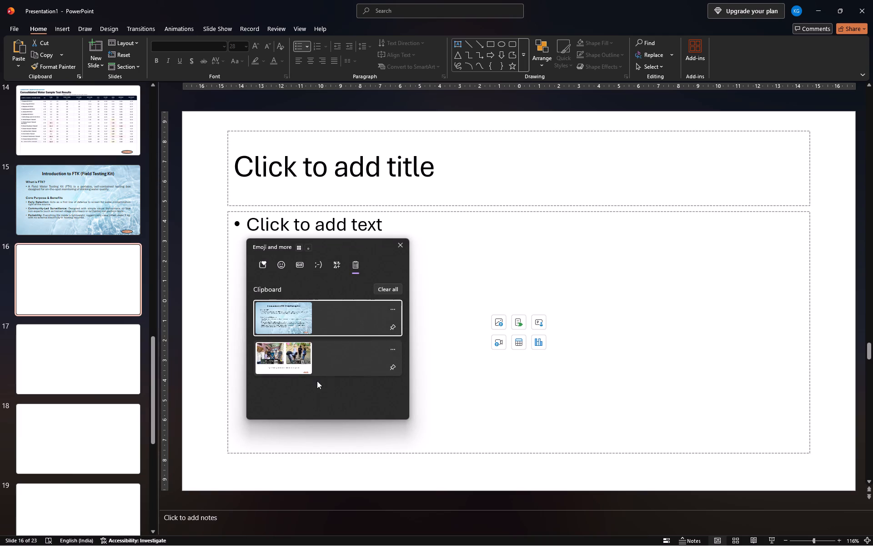
pyautogui.click(310, 363)
pyautogui.hotkey('ctrl', 'v')
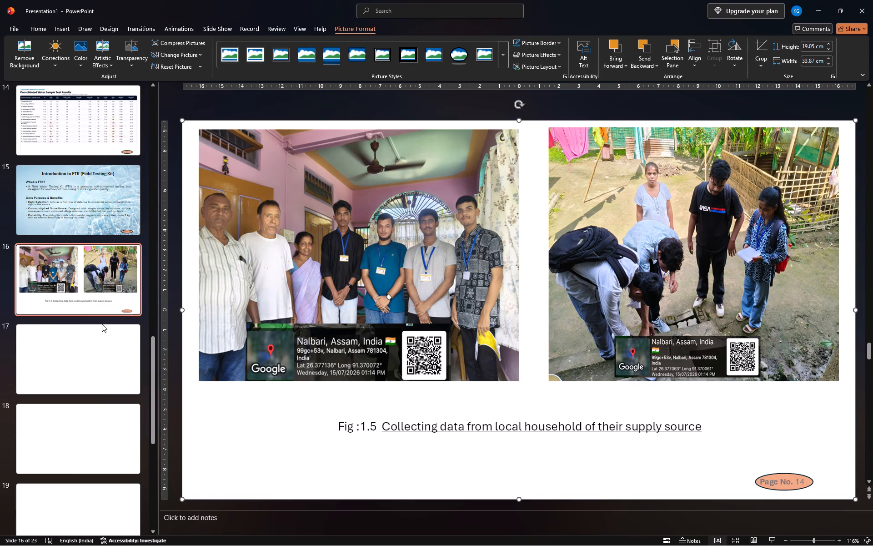
pyautogui.moveTo(97, 359); pyautogui.dragTo(99, 260)
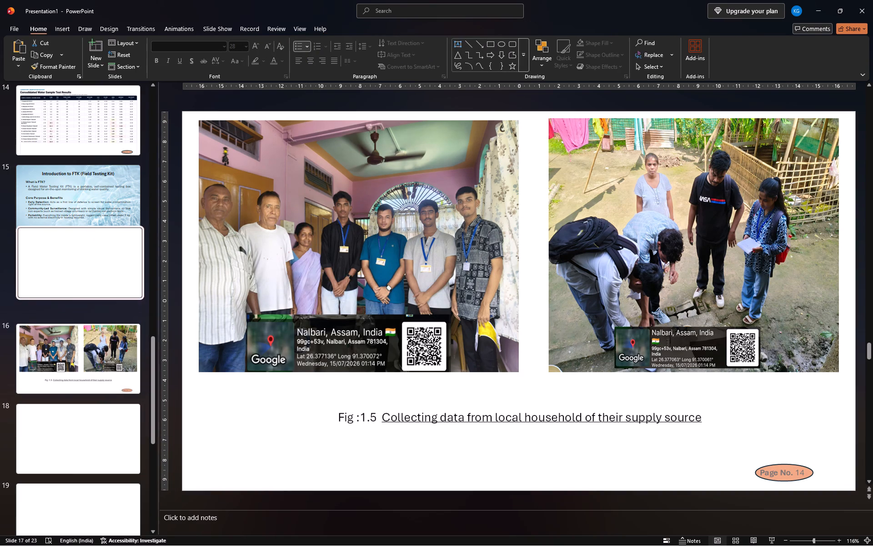
pyautogui.moveTo(99, 260); pyautogui.dragTo(99, 261)
# Delete the blank slide 18 directly after the household data collection slide.
pyautogui.click(78, 438)
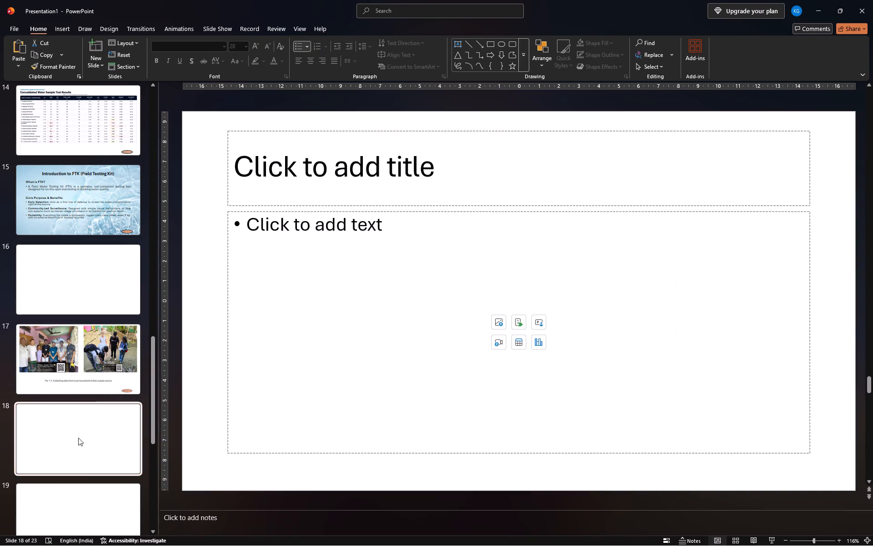
pyautogui.press('Delete')
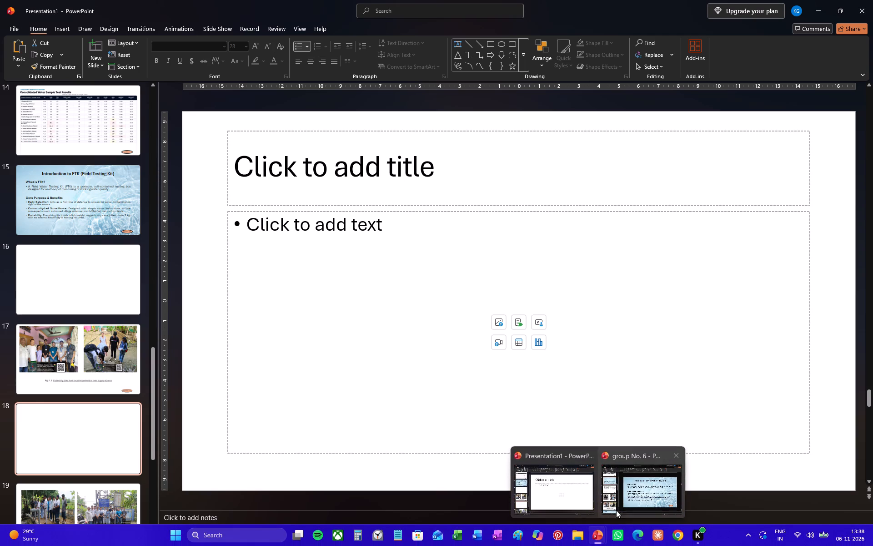
# Copy the household FTK readings tables slide from group No. 6 into Presentation1 and place it as slide 16.
pyautogui.click(635, 490)
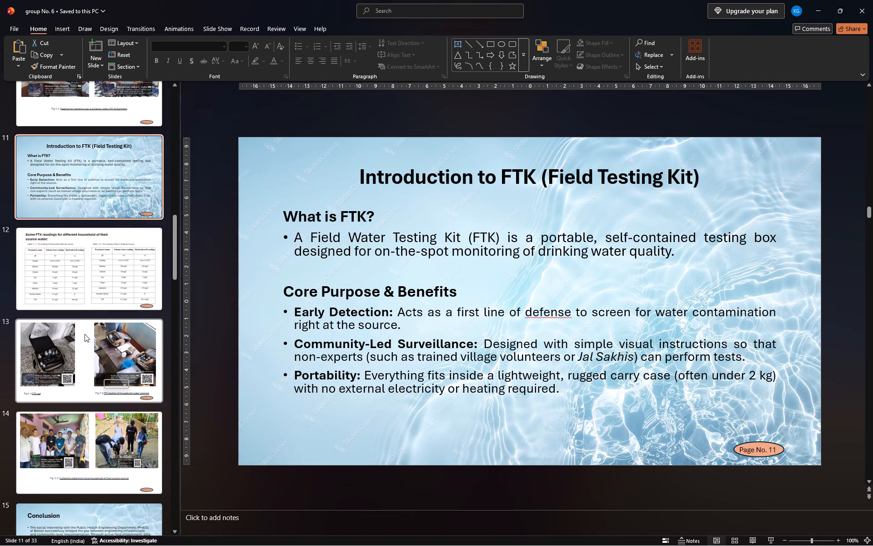
pyautogui.click(98, 282)
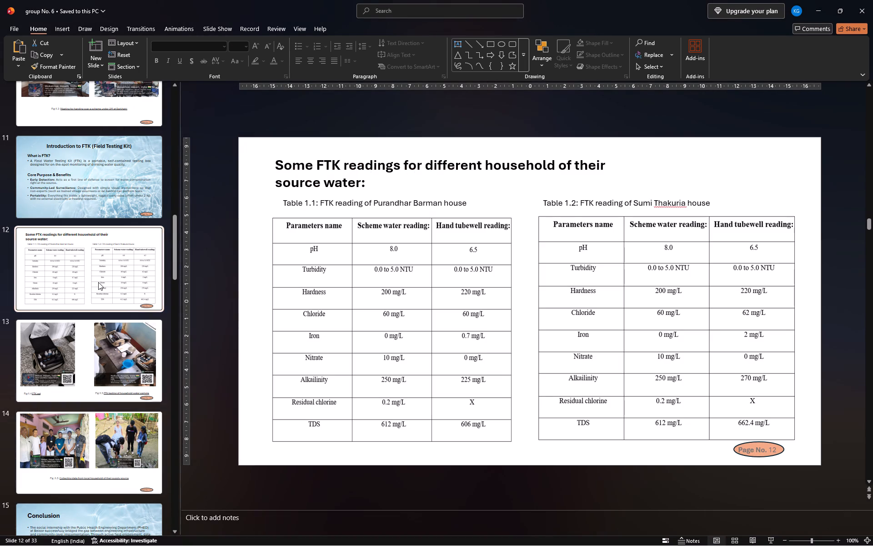
pyautogui.hotkey('ctrl', 'c')
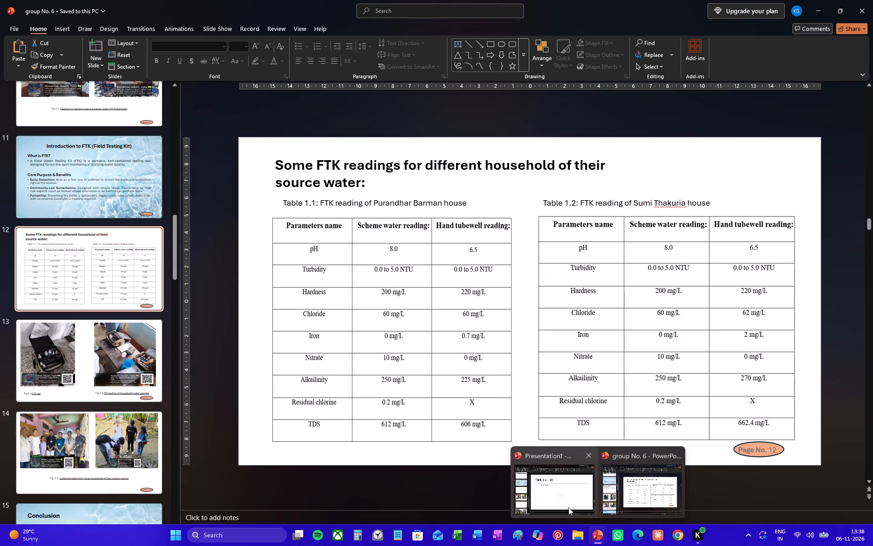
pyautogui.click(568, 506)
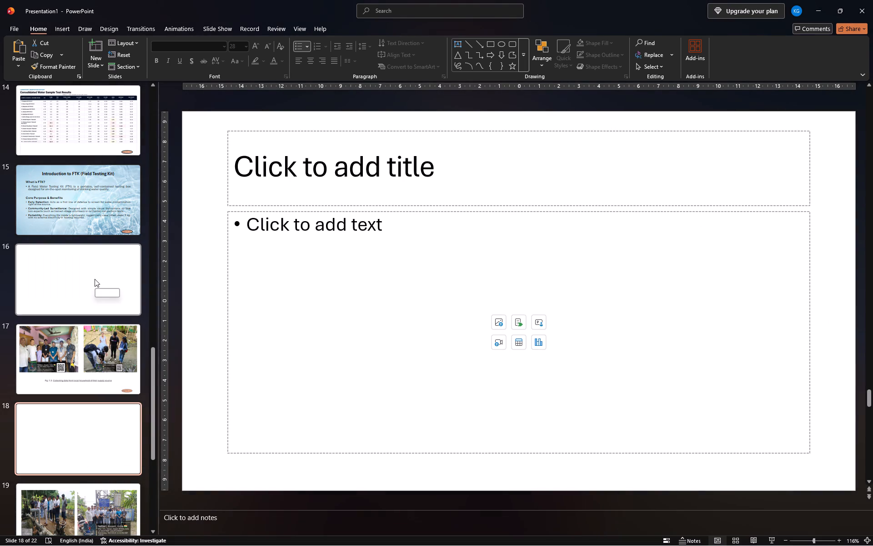
pyautogui.click(94, 279)
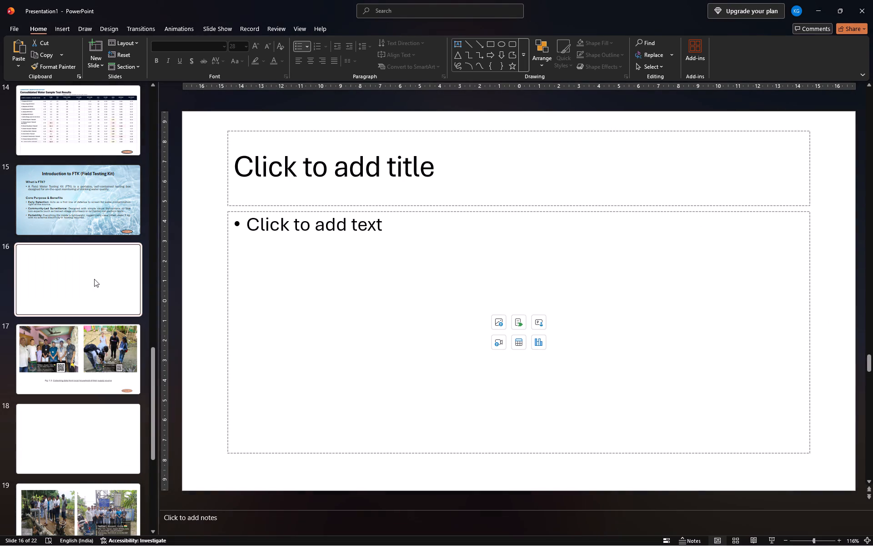
pyautogui.hotkey('ctrl', 'v')
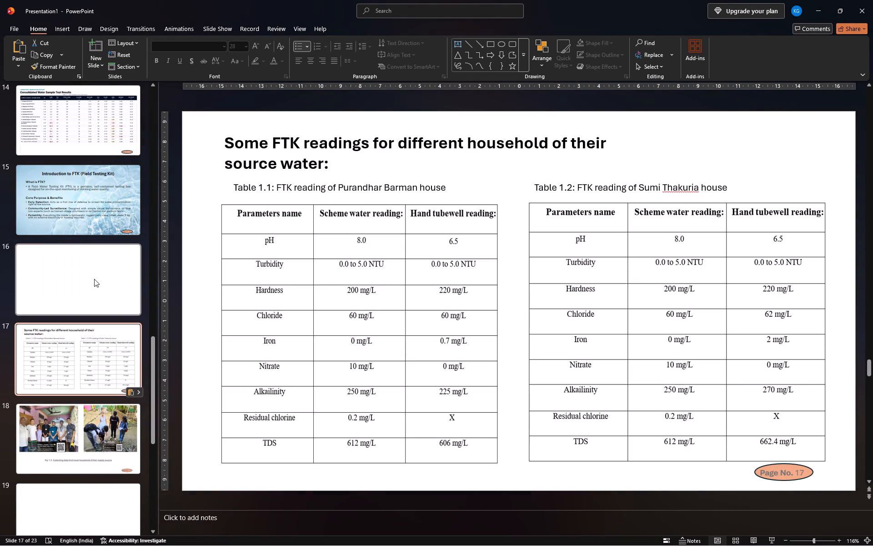
pyautogui.moveTo(75, 351); pyautogui.dragTo(75, 263)
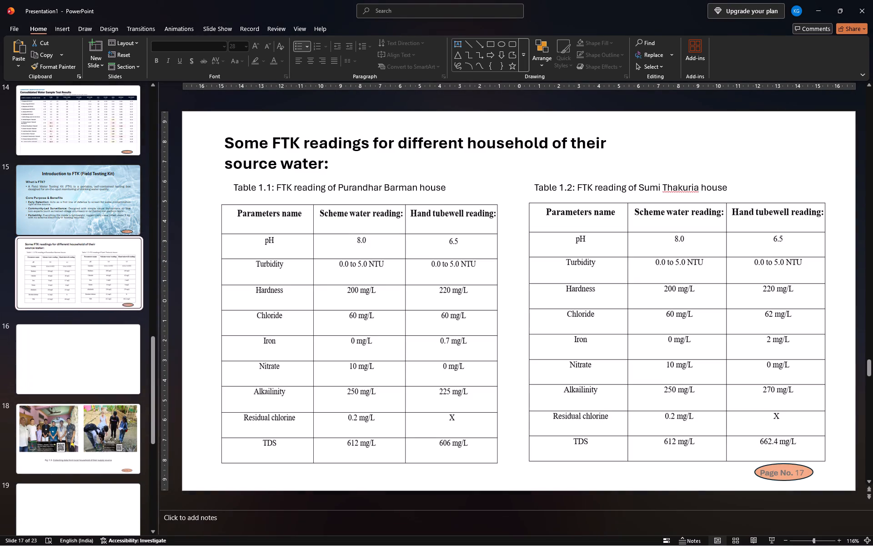
pyautogui.moveTo(75, 263); pyautogui.dragTo(75, 263)
# Copy the FTK set and household water sample testing photo slide from group No. 6 and paste it after blank slide 17.
pyautogui.click(82, 341)
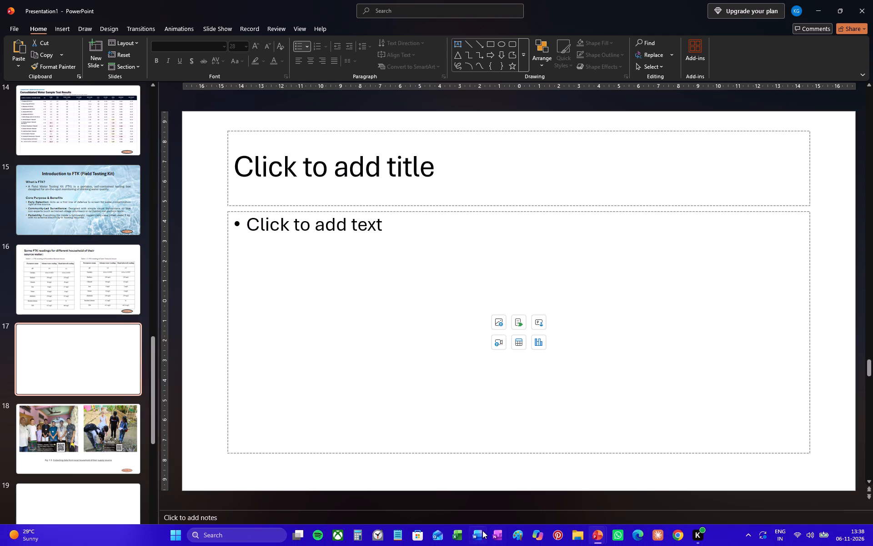
pyautogui.click(650, 474)
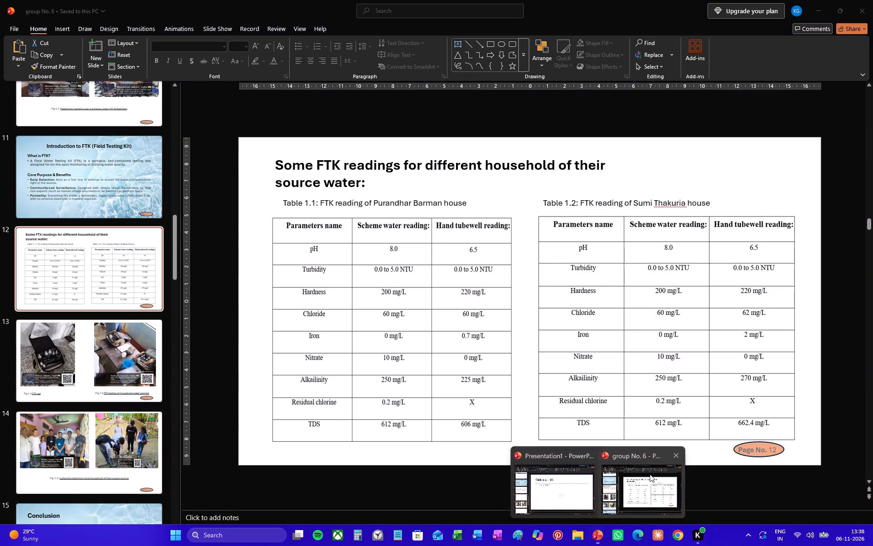
pyautogui.click(130, 349)
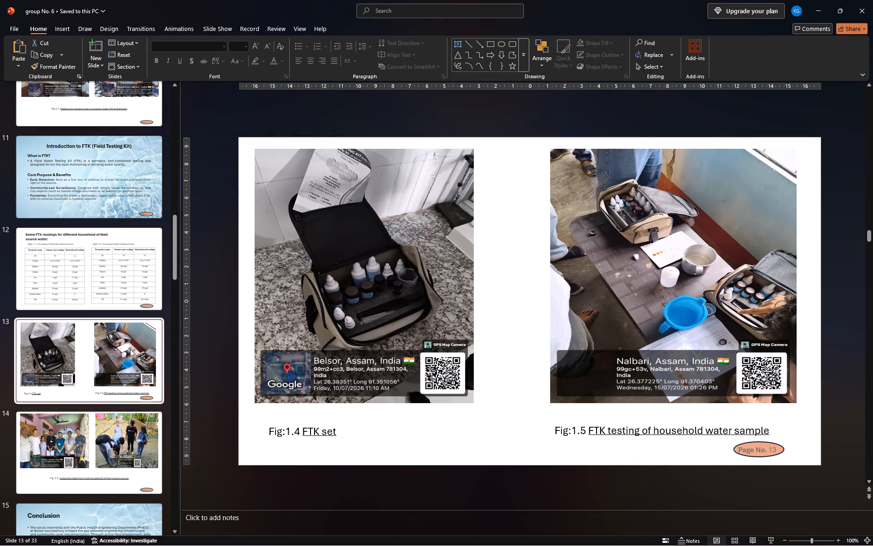
pyautogui.hotkey('ctrl', 'c')
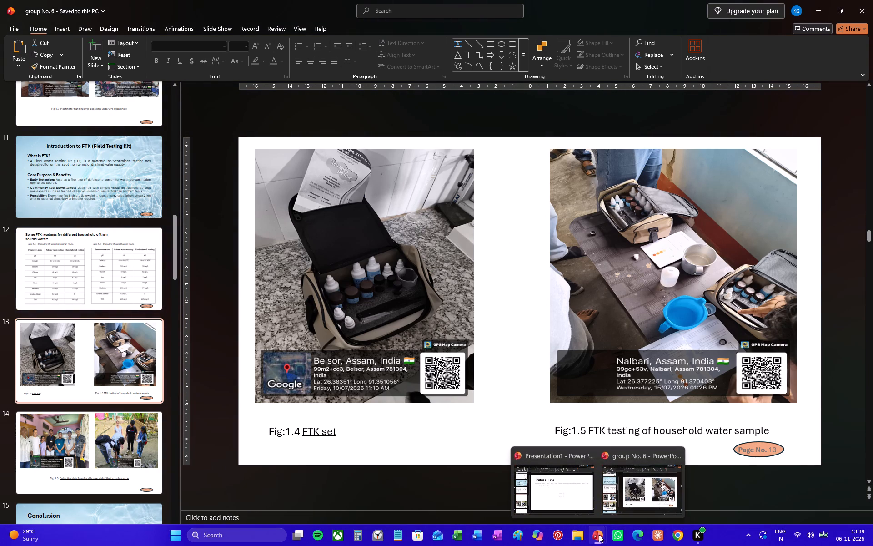
pyautogui.click(679, 452)
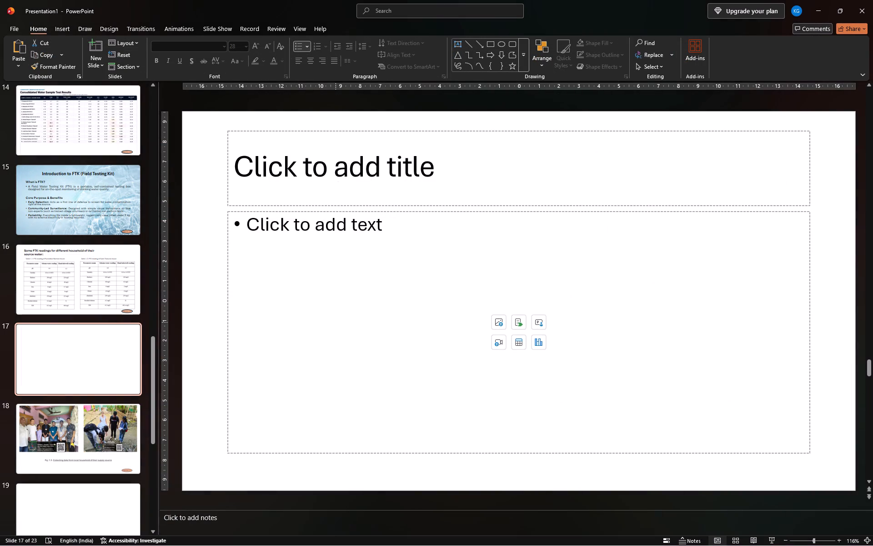
pyautogui.hotkey('ctrl', 'v')
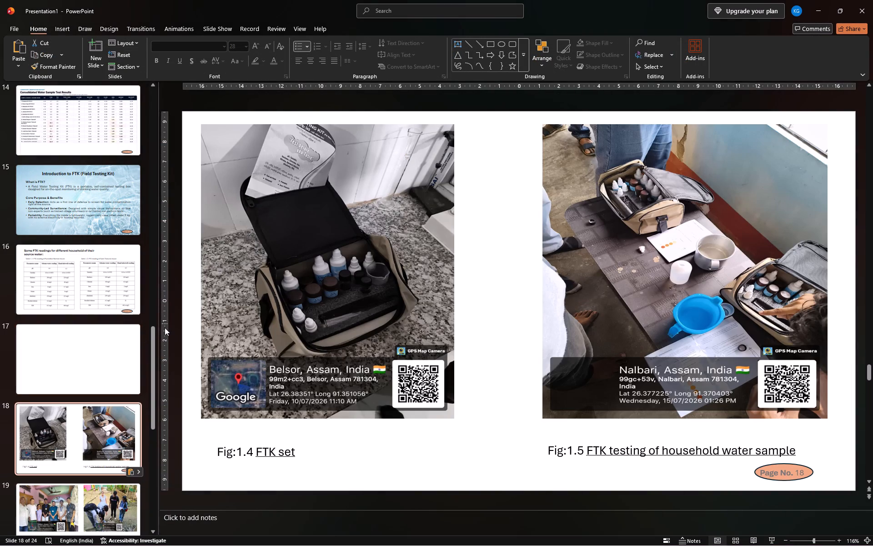
# Delete the blank slide before the FTK set photos and the blank slide after the household data collection slide.
pyautogui.click(74, 354)
pyautogui.press('Delete')
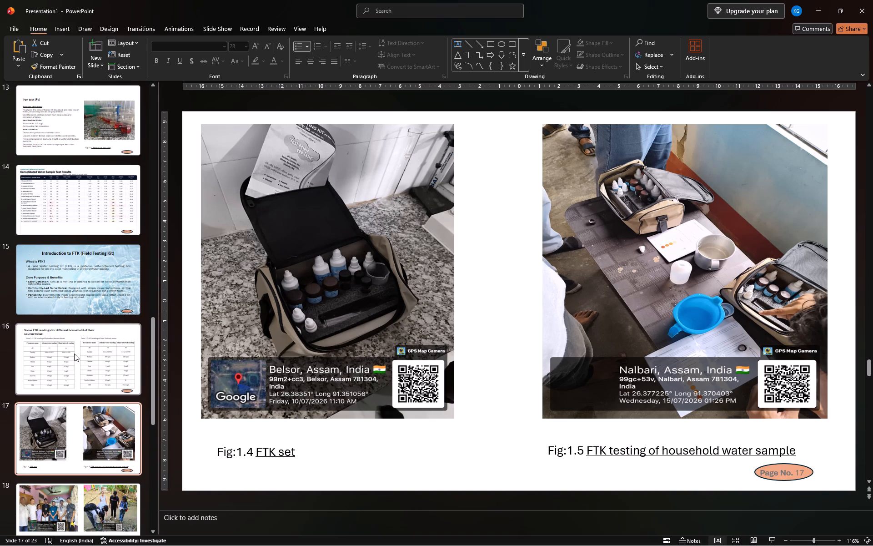
pyautogui.scroll(-1, 90, 390)
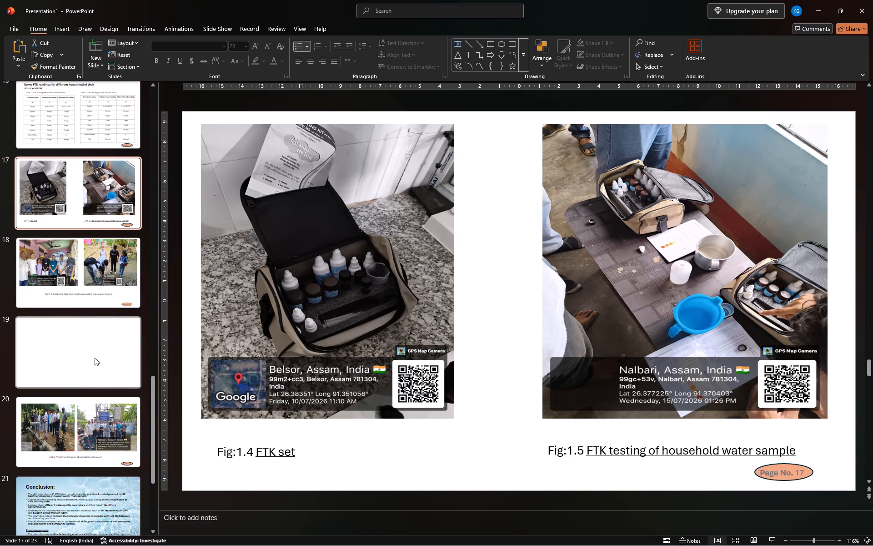
pyautogui.click(95, 362)
pyautogui.press('Delete')
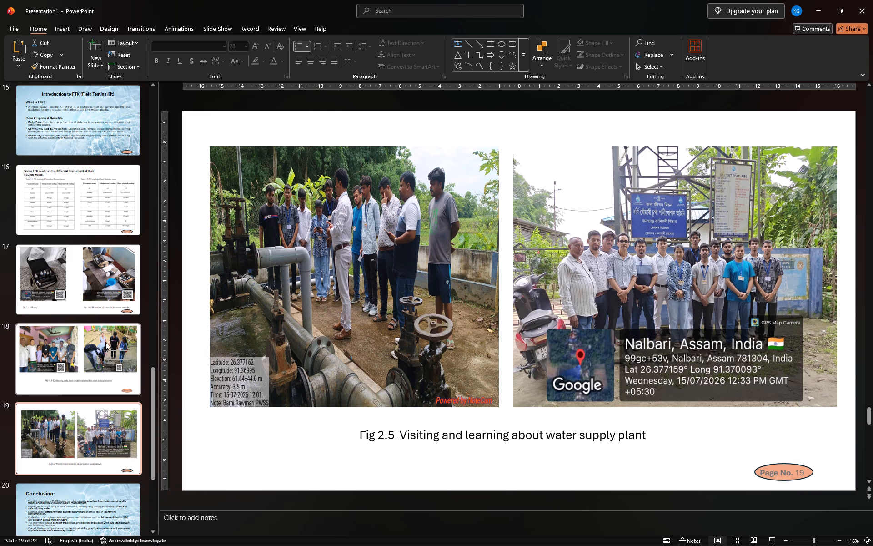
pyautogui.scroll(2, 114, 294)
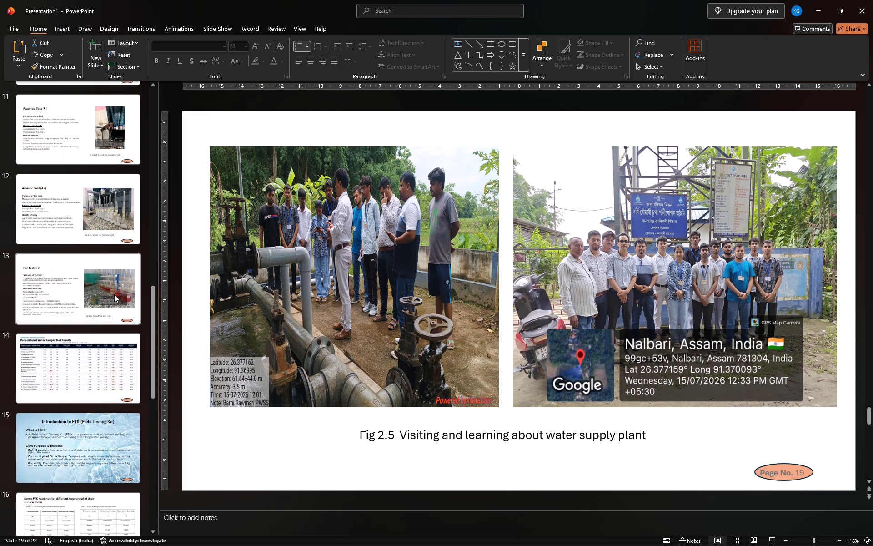
# Replace the topic line under the Skill Internship heading on slide 3 with "Drinking Water Quality test".
pyautogui.click(109, 363)
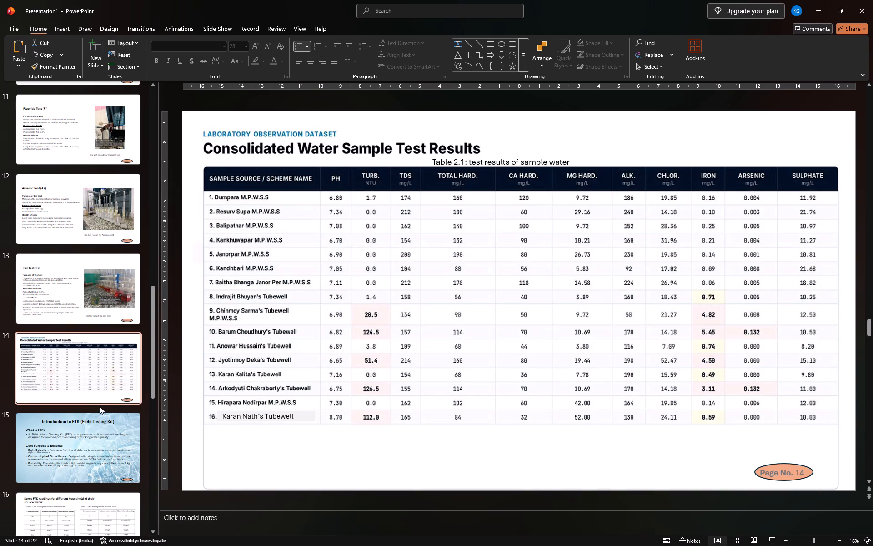
pyautogui.scroll(1, 101, 304)
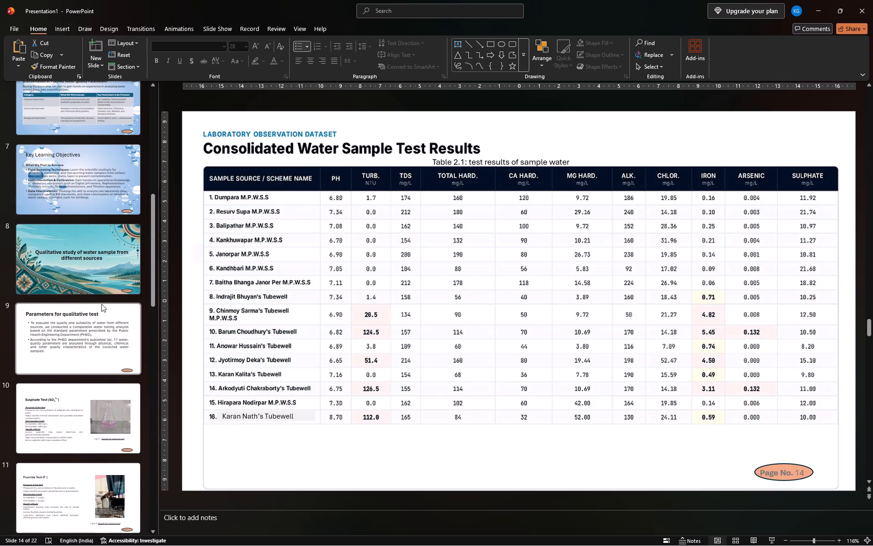
pyautogui.scroll(1, 101, 304)
pyautogui.scroll(1, 115, 225)
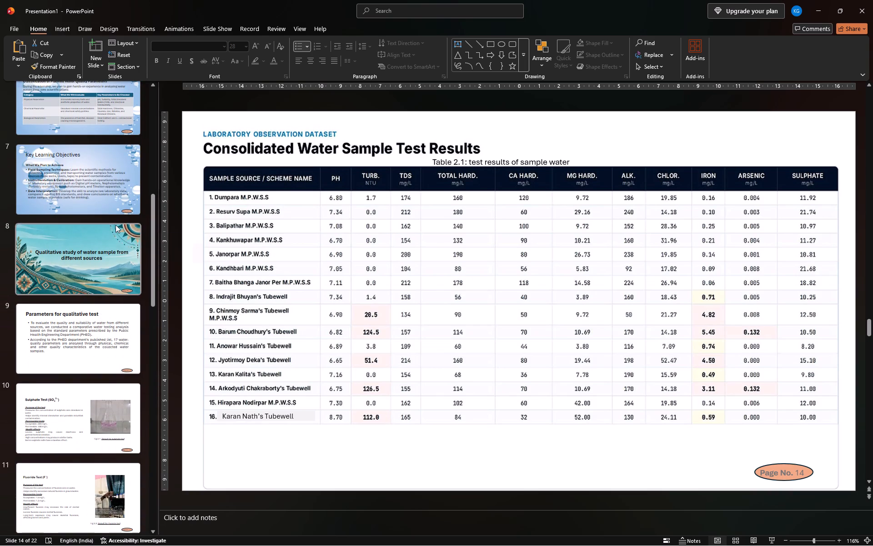
pyautogui.scroll(3, 115, 225)
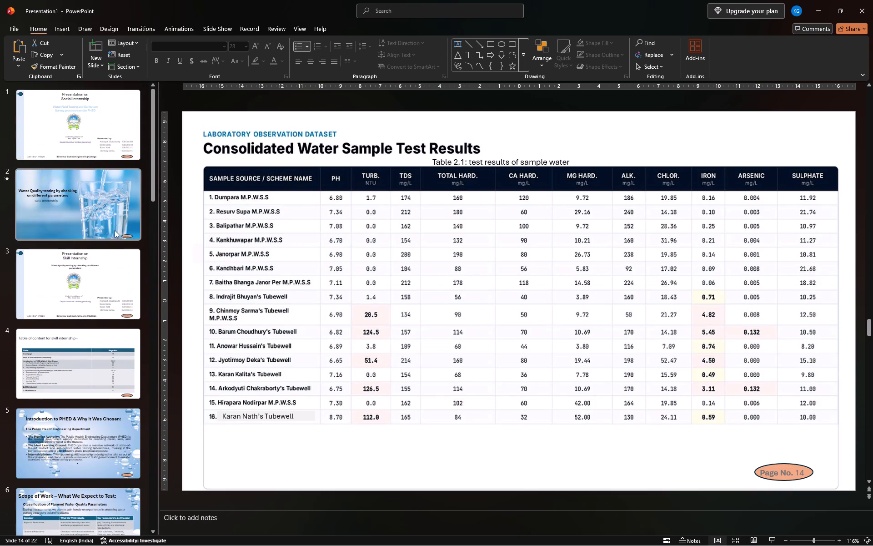
pyautogui.click(105, 284)
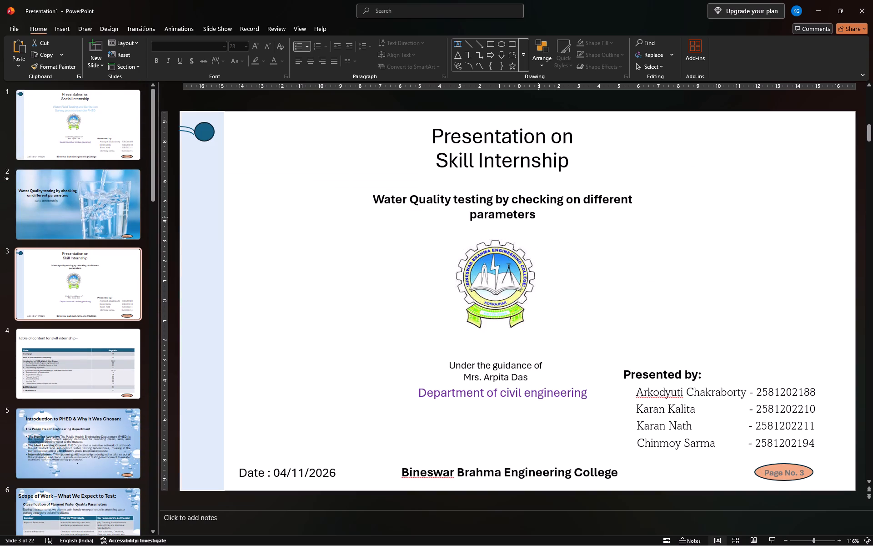
pyautogui.moveTo(537, 218); pyautogui.dragTo(370, 195)
pyautogui.press('BackSpace')
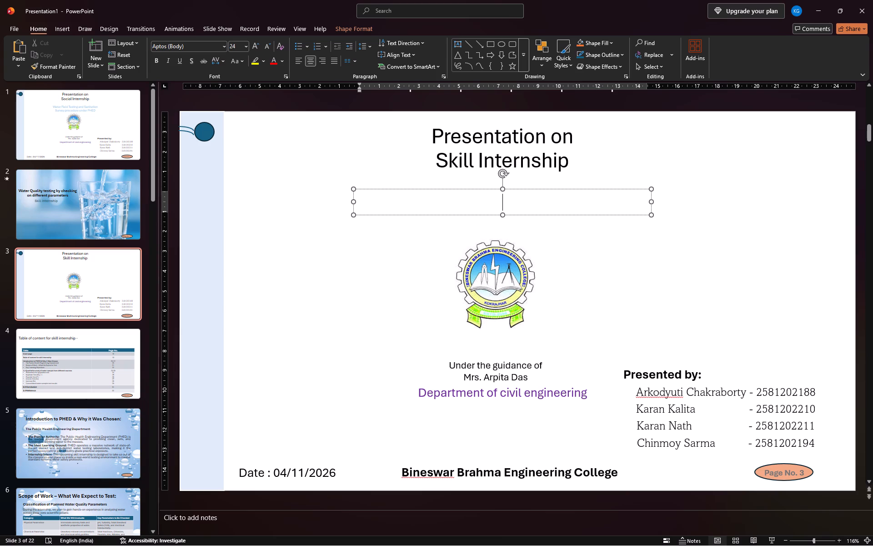
pyautogui.write('drinking')
pyautogui.press('space')
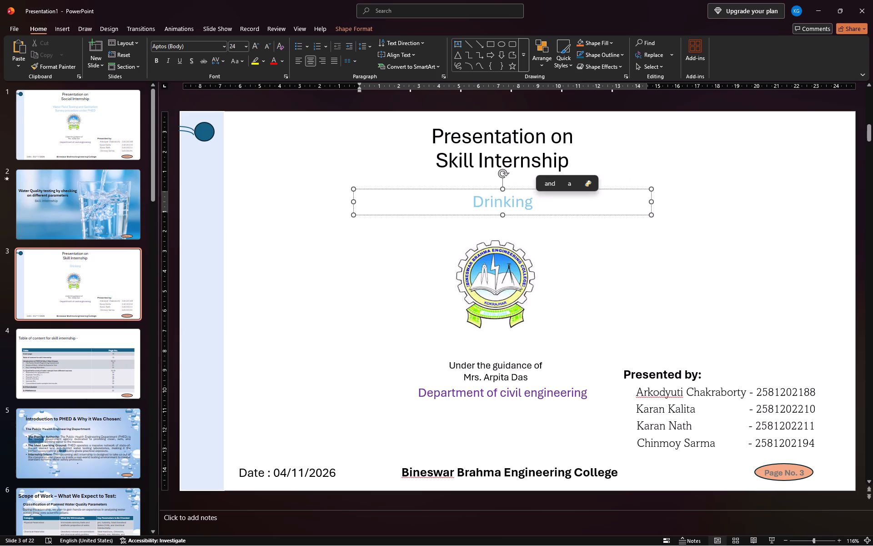
pyautogui.write('Water')
pyautogui.press('space')
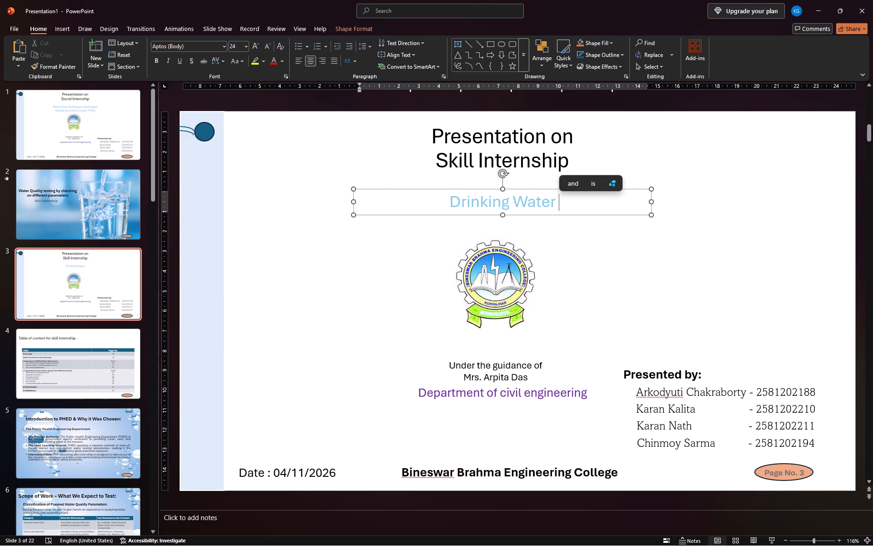
pyautogui.write('Qa')
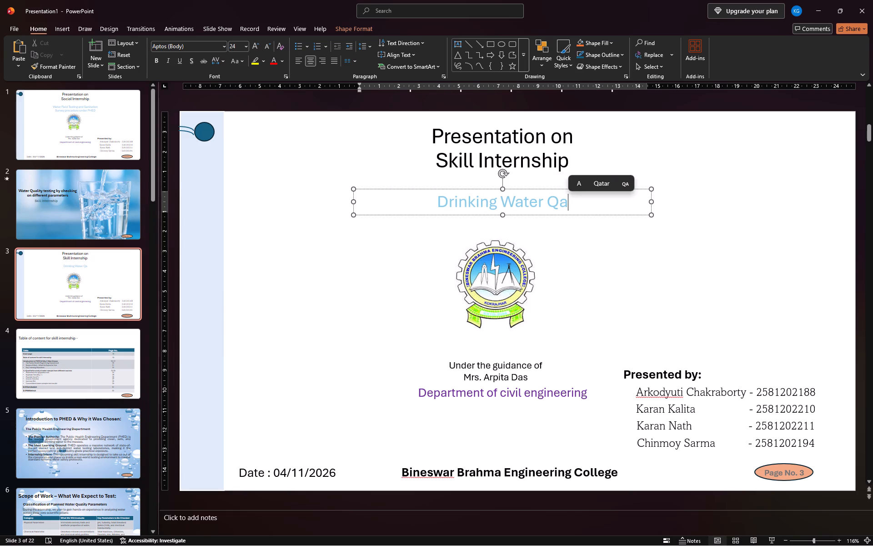
pyautogui.write('lity test')
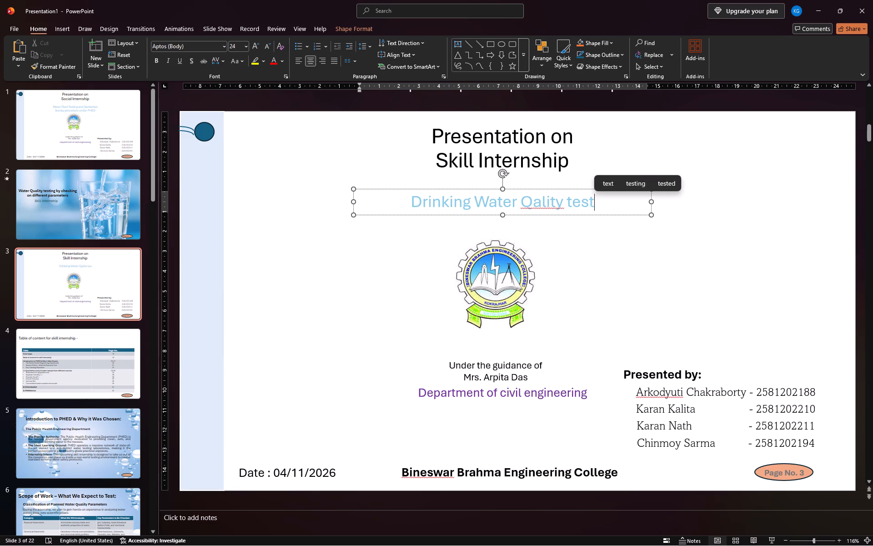
pyautogui.press('space')
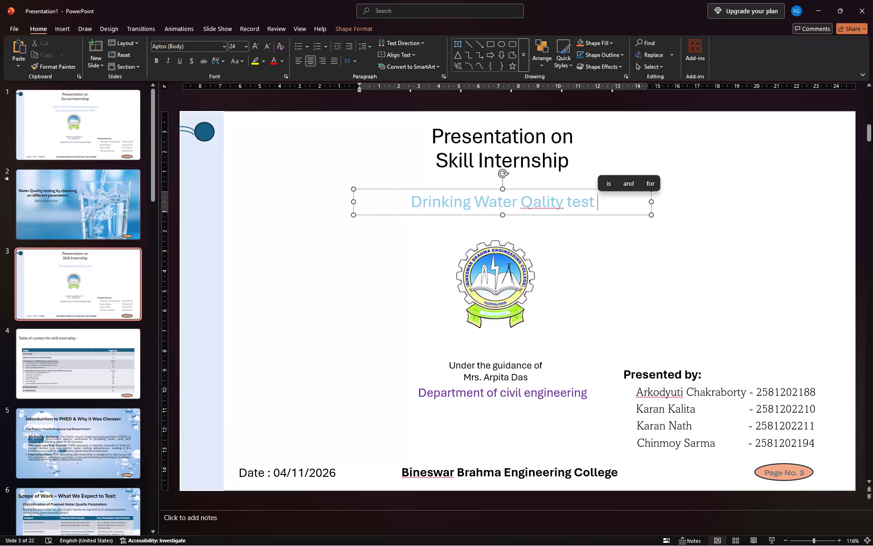
pyautogui.press('Left')
pyautogui.press('Left')
pyautogui.press('Left')
pyautogui.press('Left')
pyautogui.press('Left')
pyautogui.press('Left')
pyautogui.press('Left')
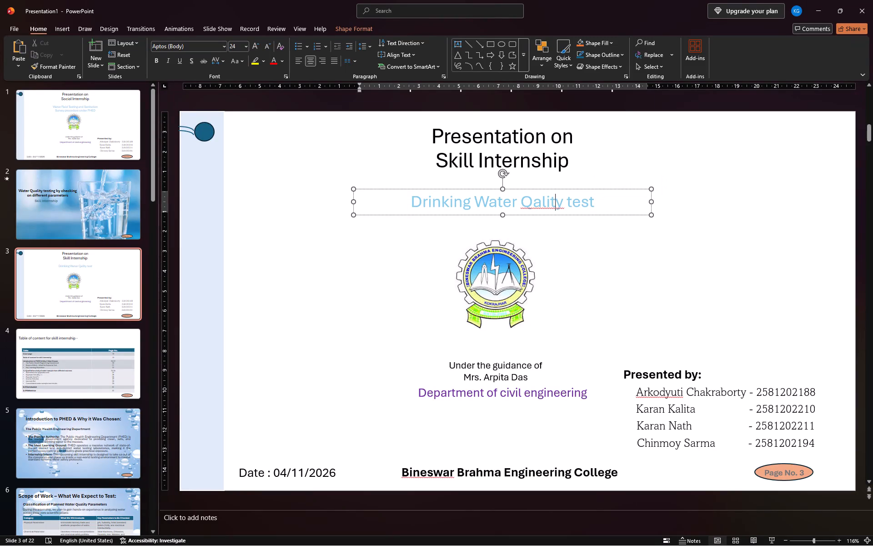
pyautogui.press('Left')
pyautogui.press('Left')
pyautogui.press('Left')
pyautogui.press('Left')
pyautogui.press('u')
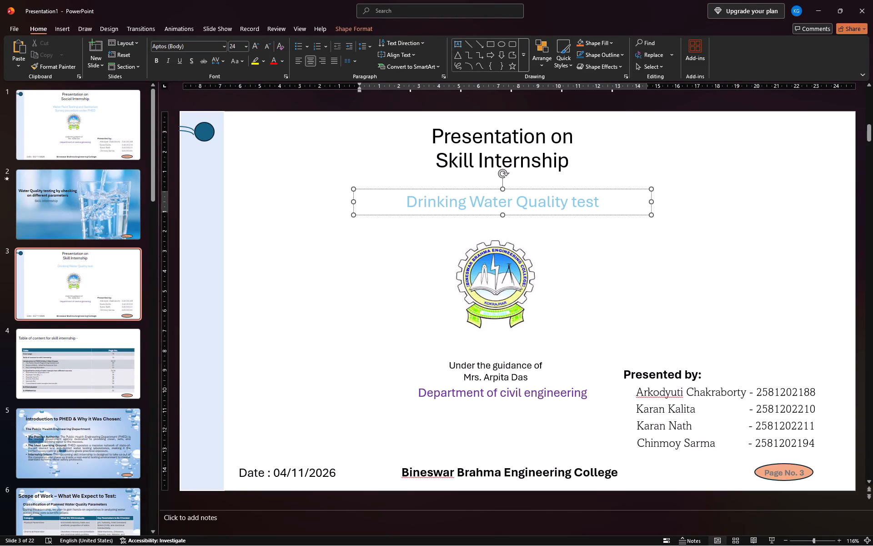
# Append "at PHED" to the end of the new topic line on slide 3.
pyautogui.press('Right')
pyautogui.press('Right')
pyautogui.press('Right')
pyautogui.press('Right')
pyautogui.press('Right')
pyautogui.press('Right')
pyautogui.press('Right')
pyautogui.press('Right')
pyautogui.press('Right')
pyautogui.press('Right')
pyautogui.press('Right')
pyautogui.press('Right')
pyautogui.press('a')
pyautogui.press('t')
pyautogui.press('space')
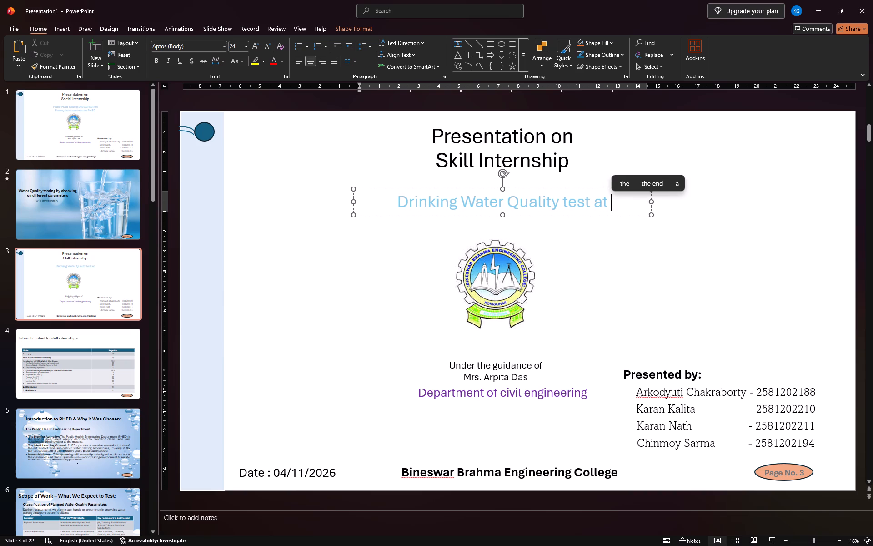
pyautogui.write('PHED')
# Capitalise the first letter of "test" in slide 3's topic line so the word reads "Test".
pyautogui.press('Left')
pyautogui.press('Left')
pyautogui.press('Left')
pyautogui.press('Left')
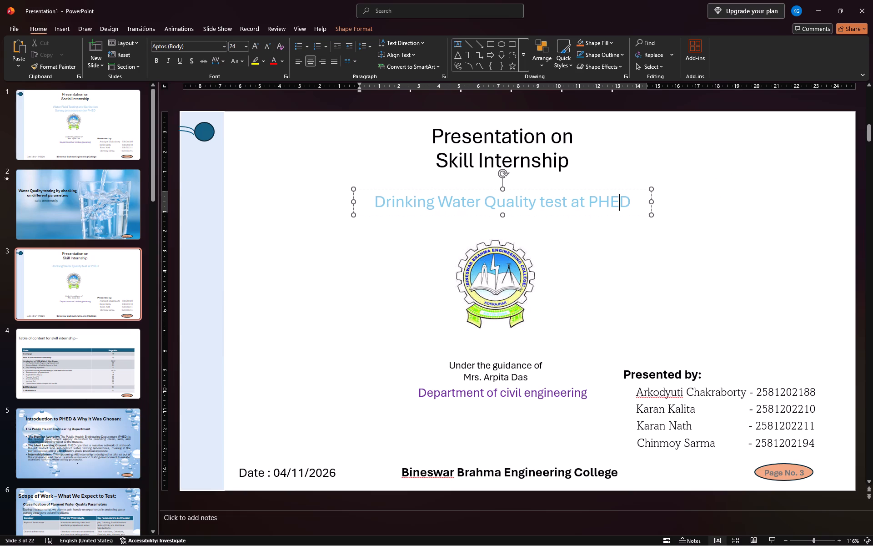
pyautogui.press('Left')
pyautogui.press('Left')
pyautogui.press('Left')
pyautogui.press('Left')
pyautogui.press('Left')
pyautogui.press('Left')
pyautogui.press('Left')
pyautogui.press('BackSpace')
pyautogui.press('t')
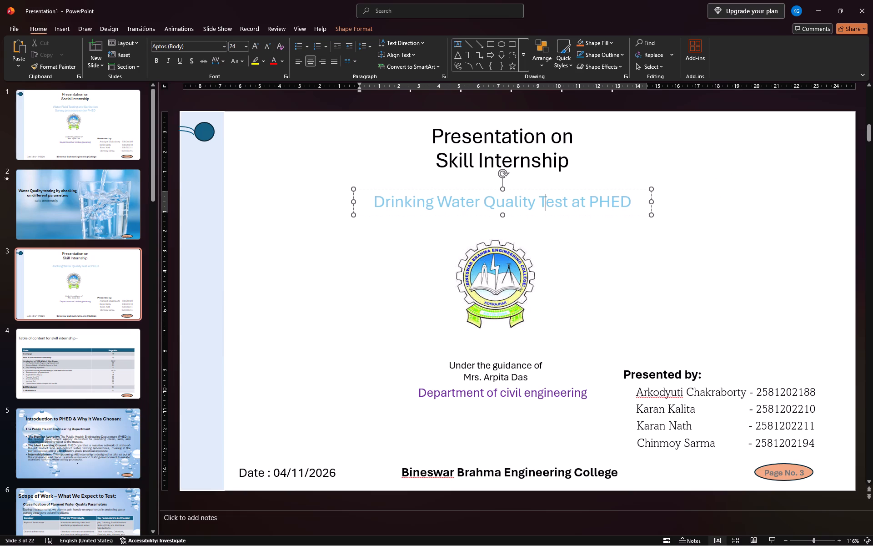
# Copy slide 3's topic line and replace slide 2's title with it, removing the extra blank line.
pyautogui.moveTo(376, 200); pyautogui.dragTo(698, 171)
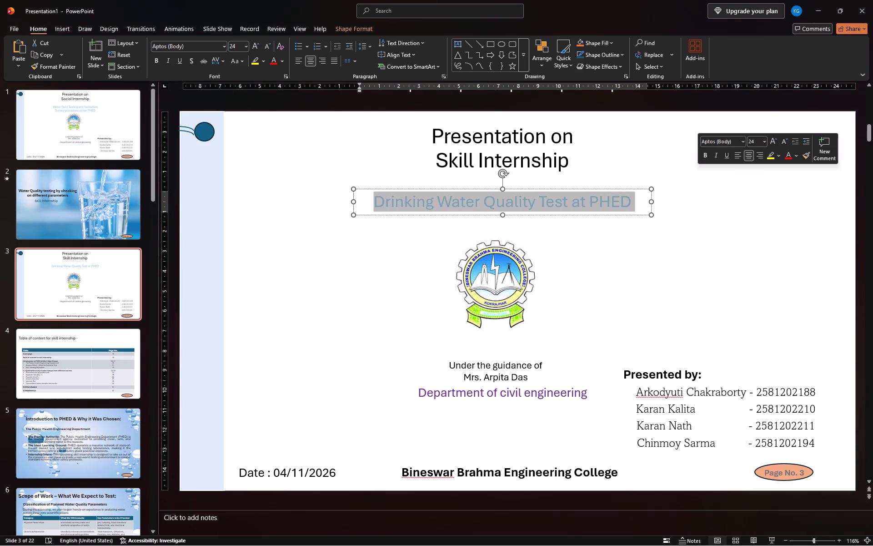
pyautogui.hotkey('ctrl', 'c')
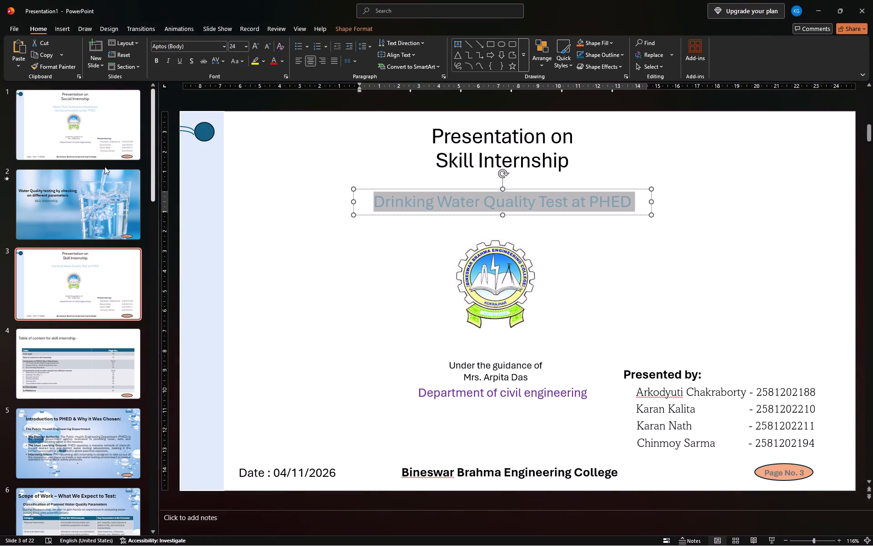
pyautogui.click(70, 207)
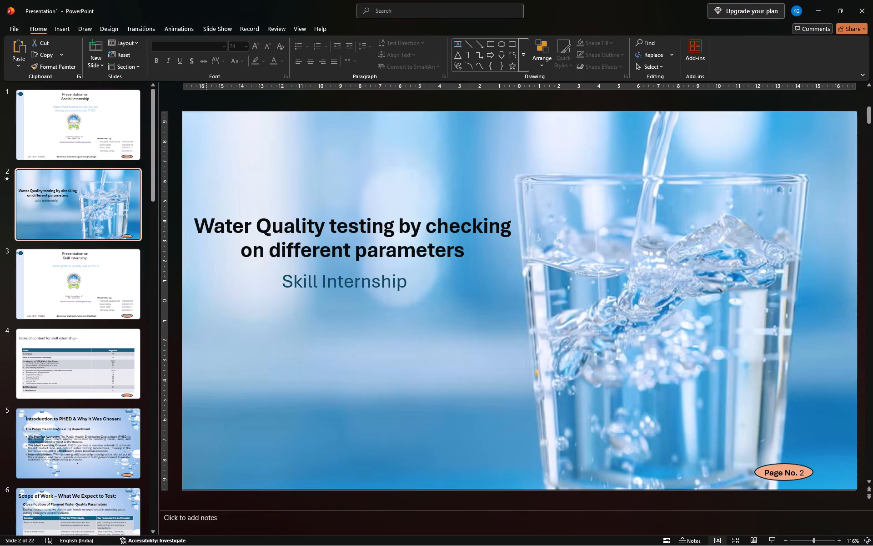
pyautogui.moveTo(201, 225); pyautogui.dragTo(499, 254)
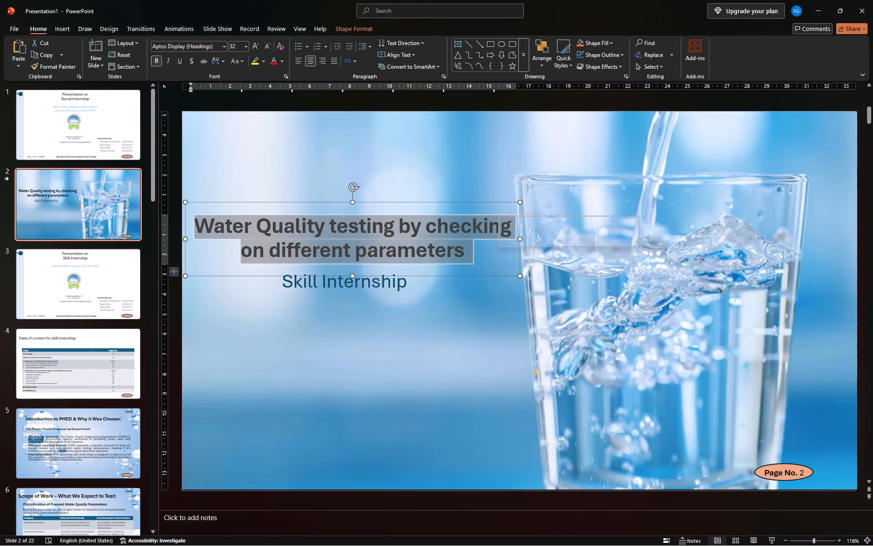
pyautogui.press('BackSpace')
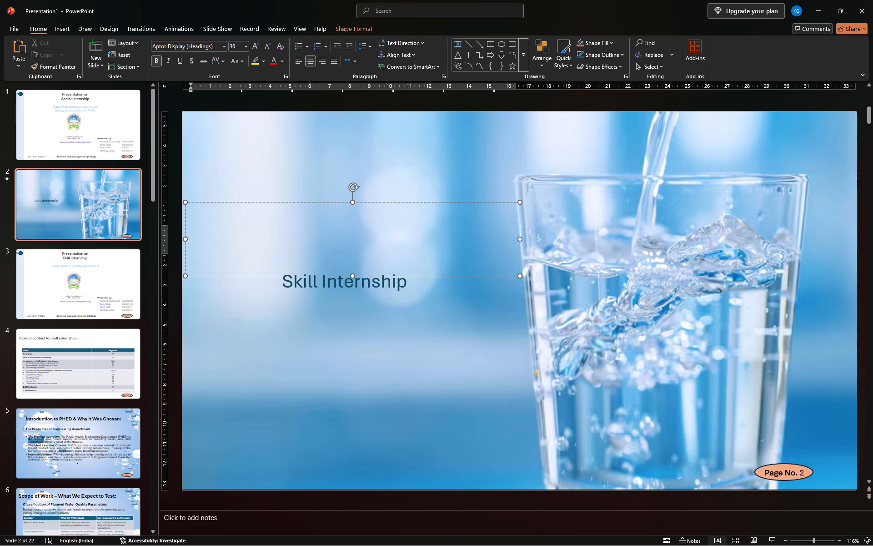
pyautogui.hotkey('ctrl', 'v')
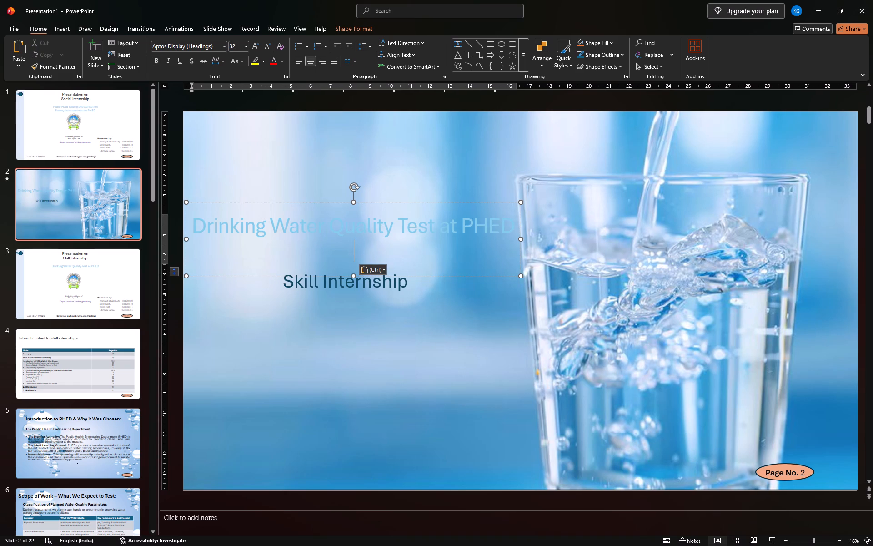
pyautogui.press('BackSpace')
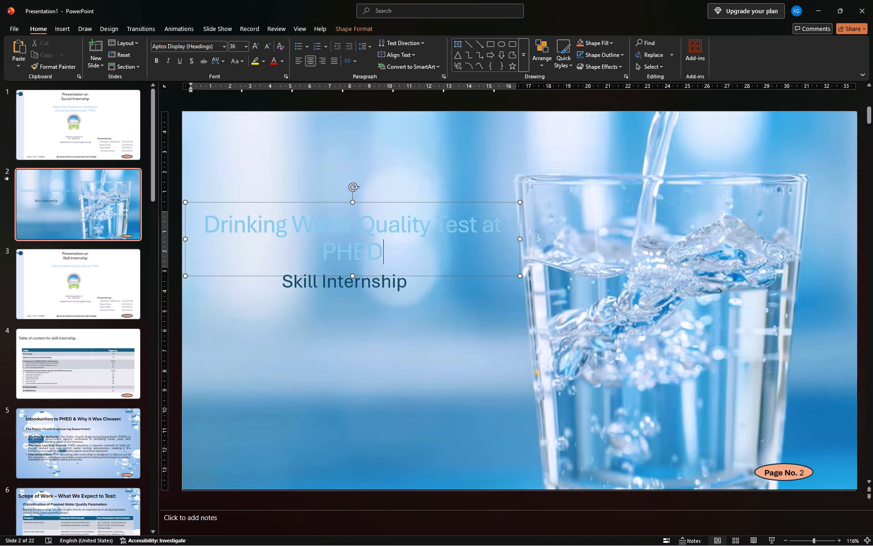
# Format slide 2's title "Drinking Water Quality Test at PHED" in bold with the darkest shade of the black theme colour.
pyautogui.doubleClick(207, 223)
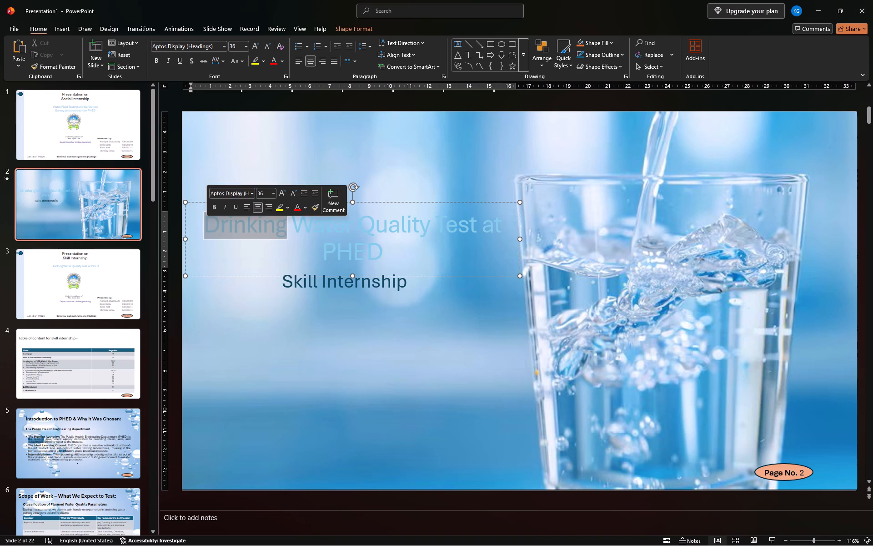
pyautogui.tripleClick(207, 223)
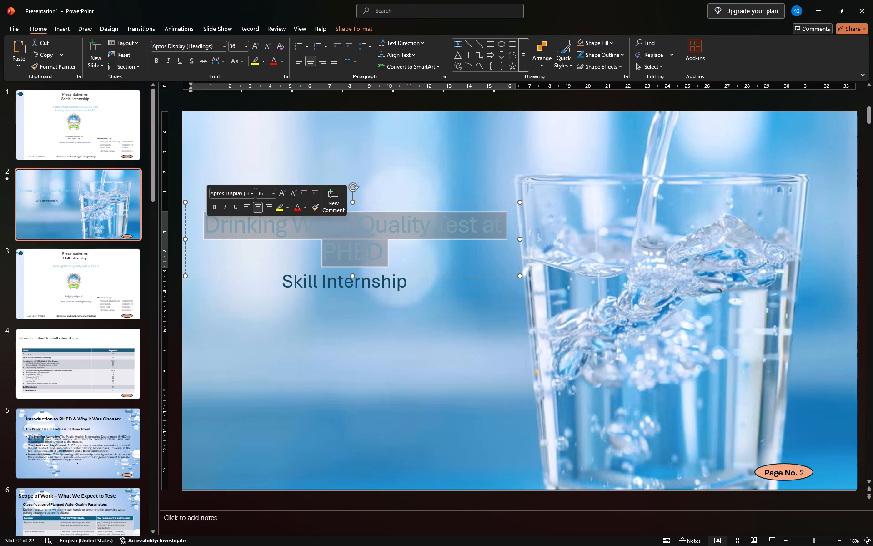
pyautogui.click(272, 61)
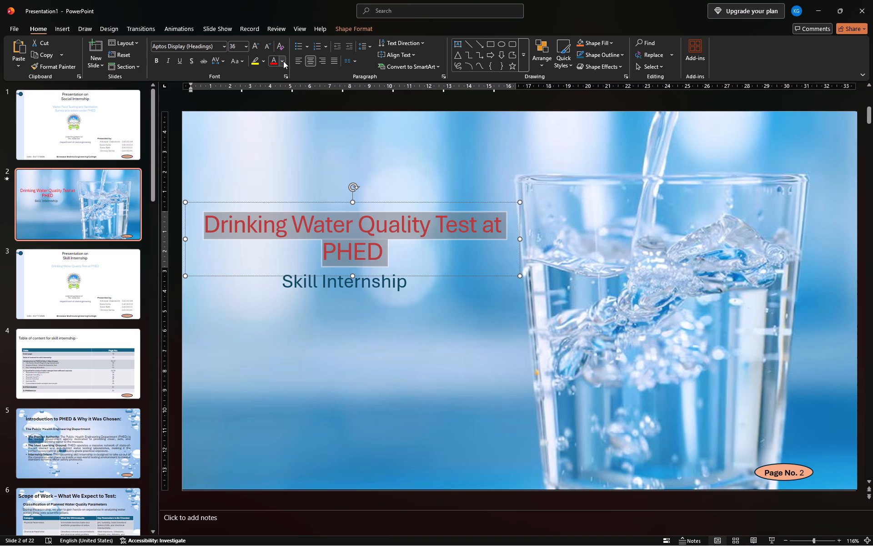
pyautogui.click(280, 60)
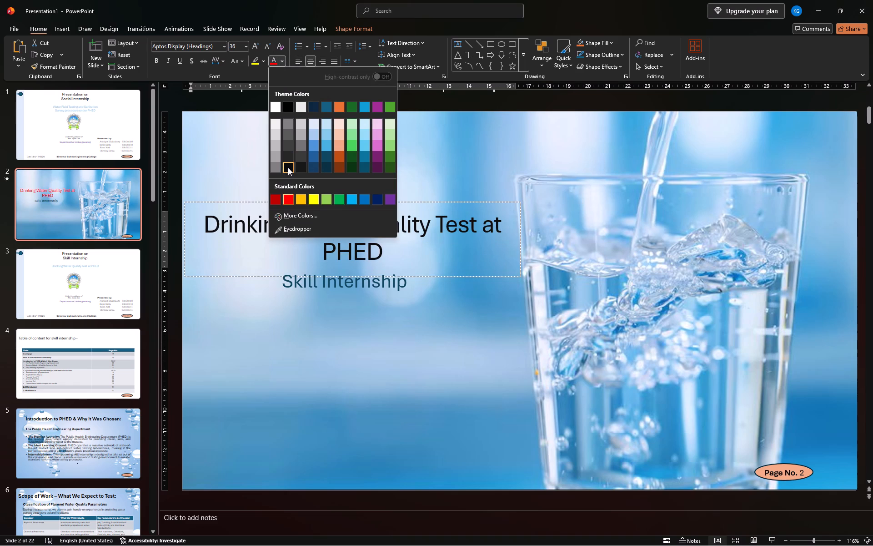
pyautogui.click(288, 167)
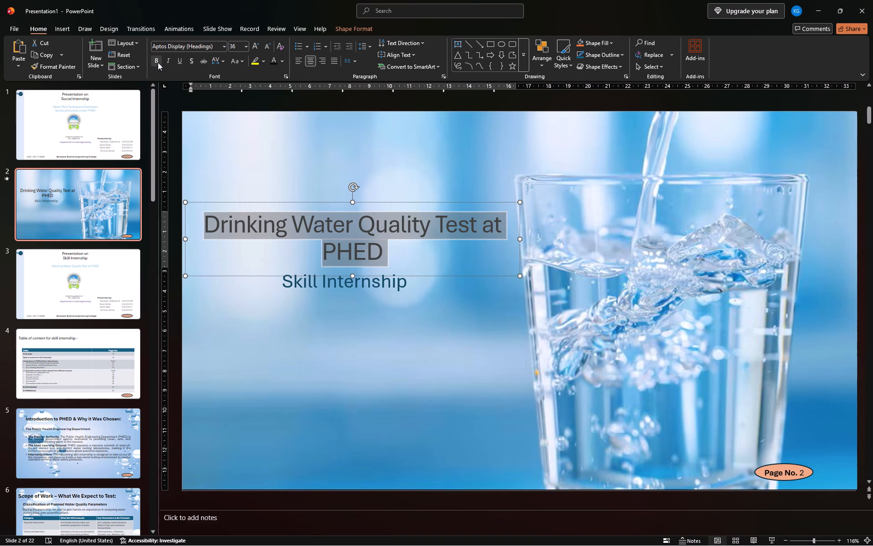
pyautogui.click(158, 62)
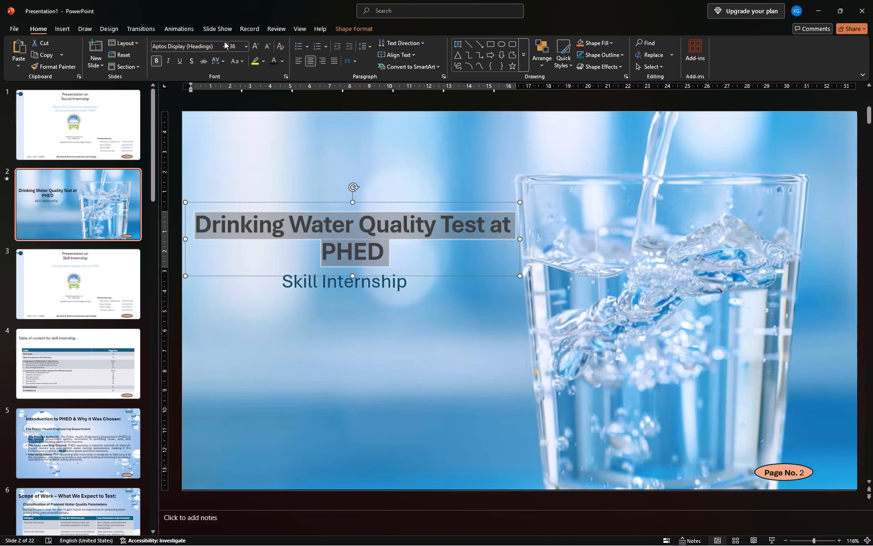
# Set slide 2's title "Drinking Water Quality Test at PHED" to Times New Roman at size 32.
pyautogui.click(223, 45)
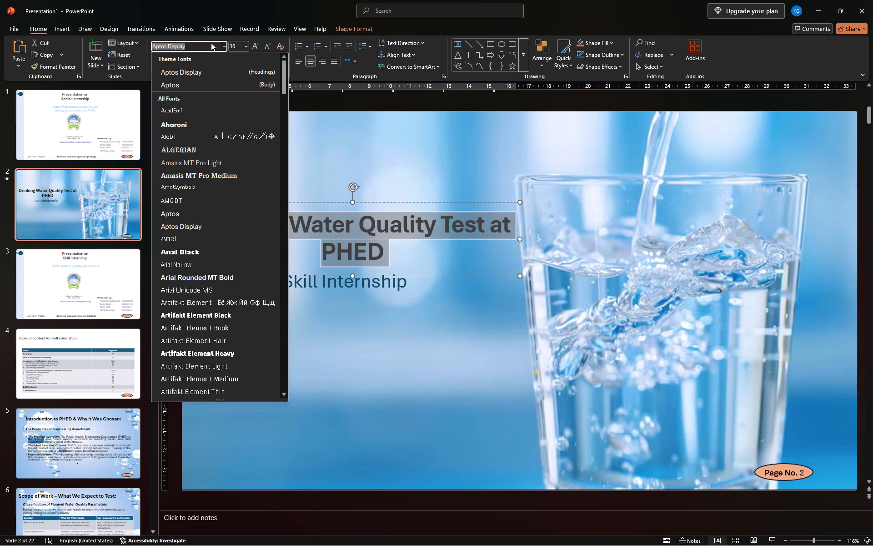
pyautogui.click(223, 47)
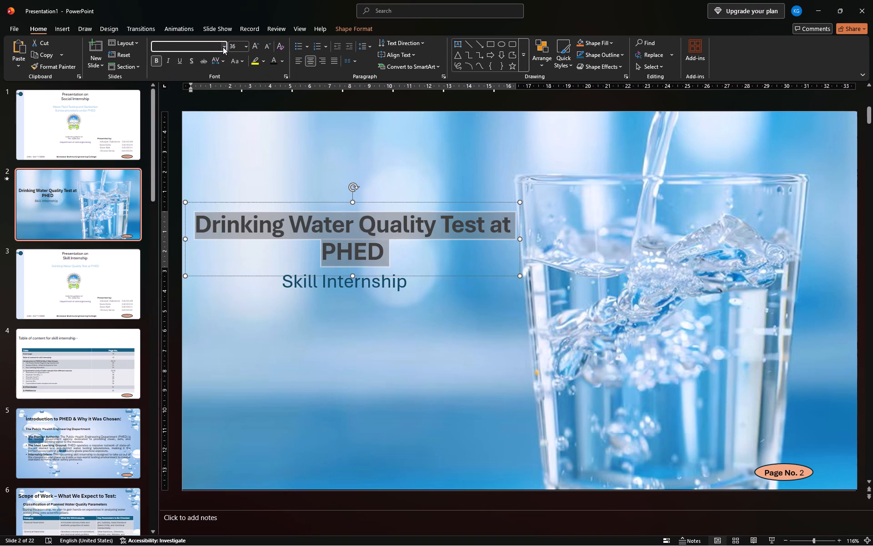
pyautogui.click(223, 47)
pyautogui.write('ti')
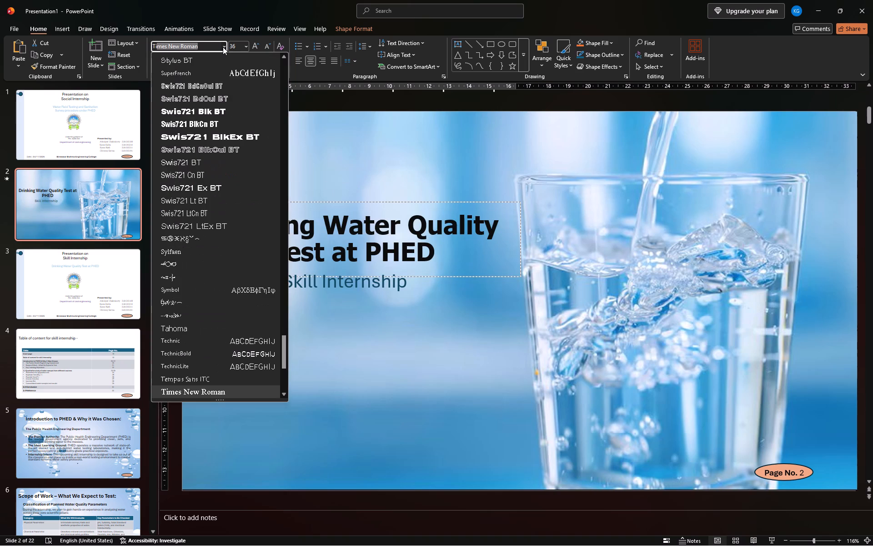
pyautogui.click(186, 45)
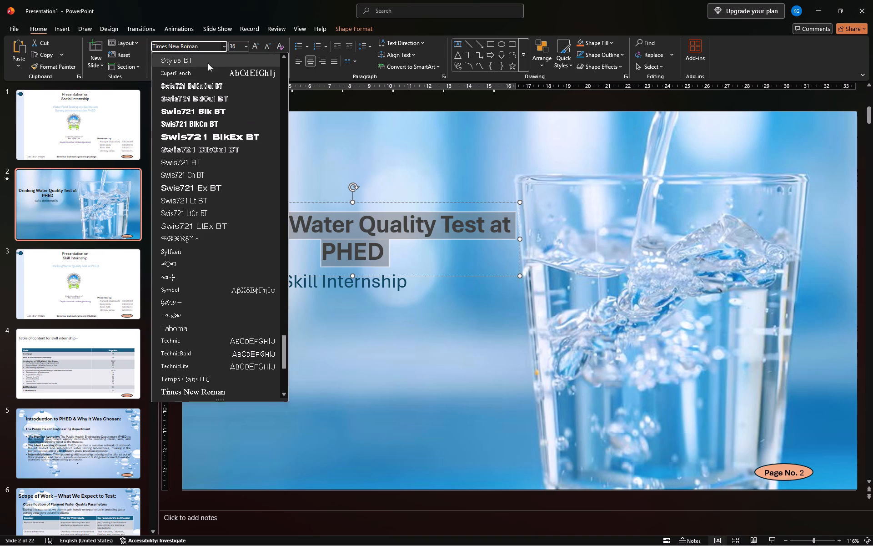
pyautogui.click(206, 49)
pyautogui.press('Return')
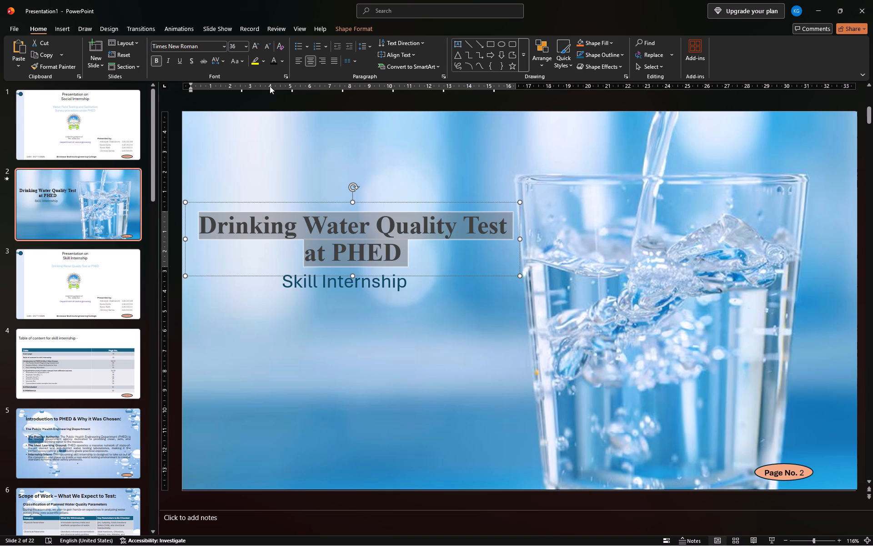
pyautogui.click(246, 45)
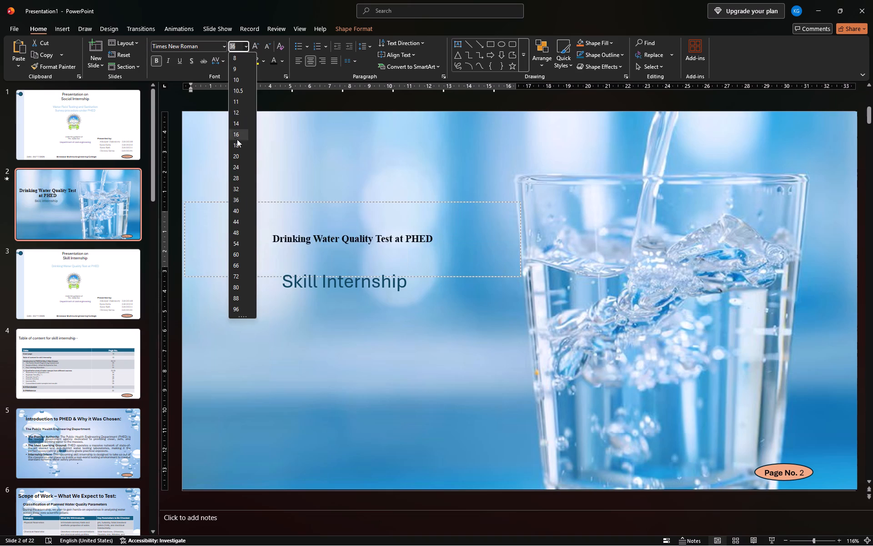
pyautogui.click(237, 191)
pyautogui.click(283, 160)
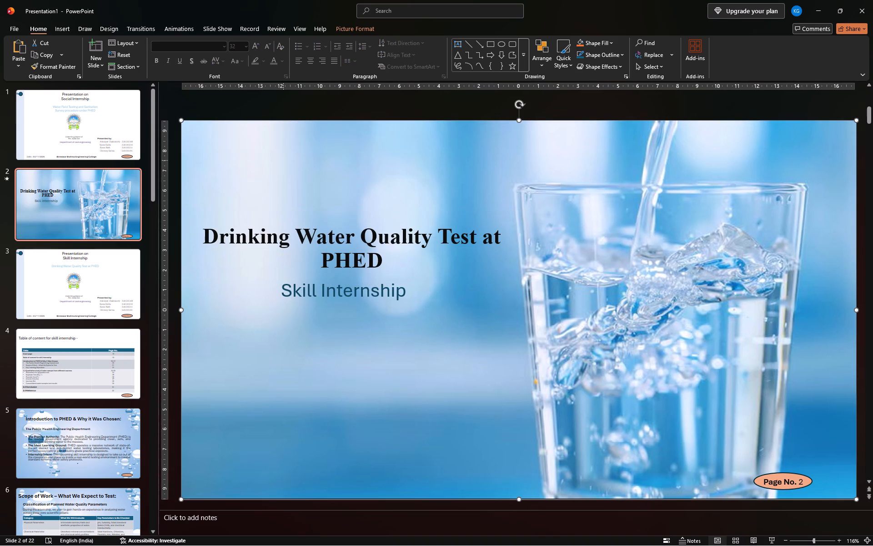
# Review the cover, the table of contents, the consolidated water sample results and the FTK slides.
pyautogui.click(106, 299)
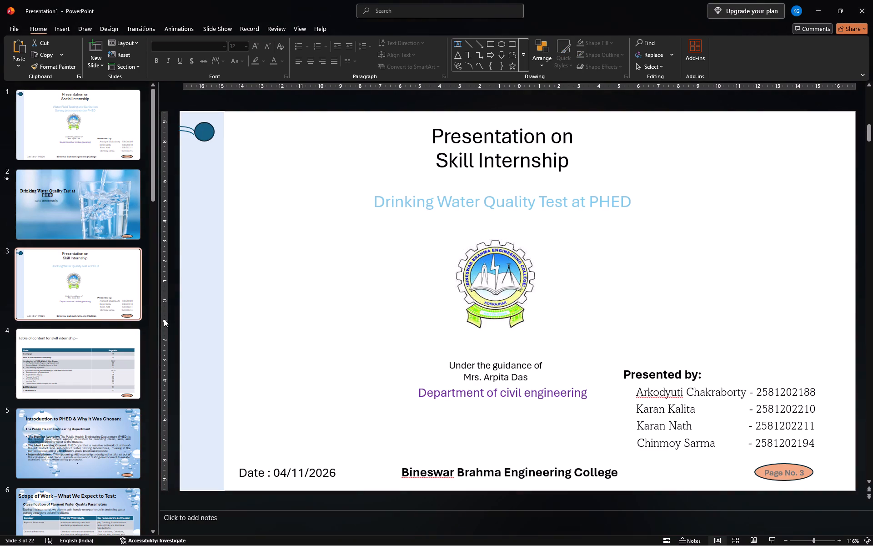
pyautogui.click(90, 379)
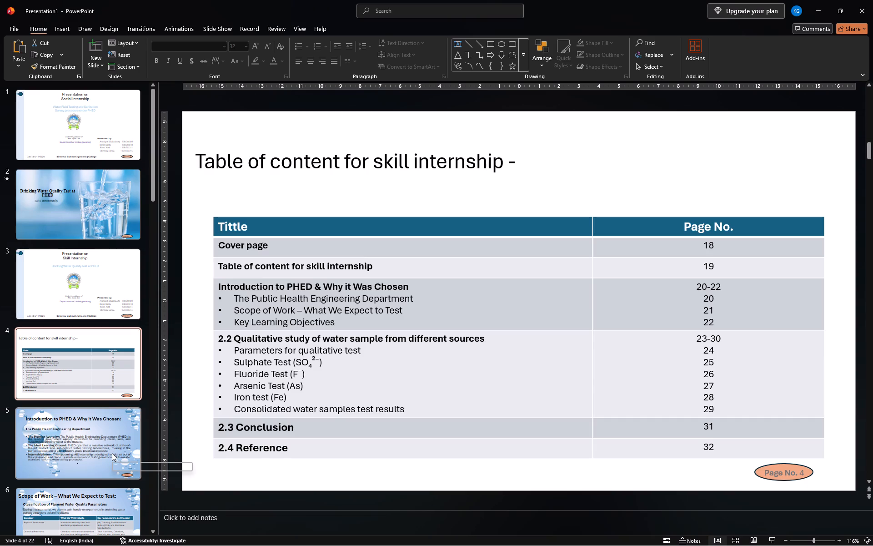
pyautogui.scroll(-5, 112, 453)
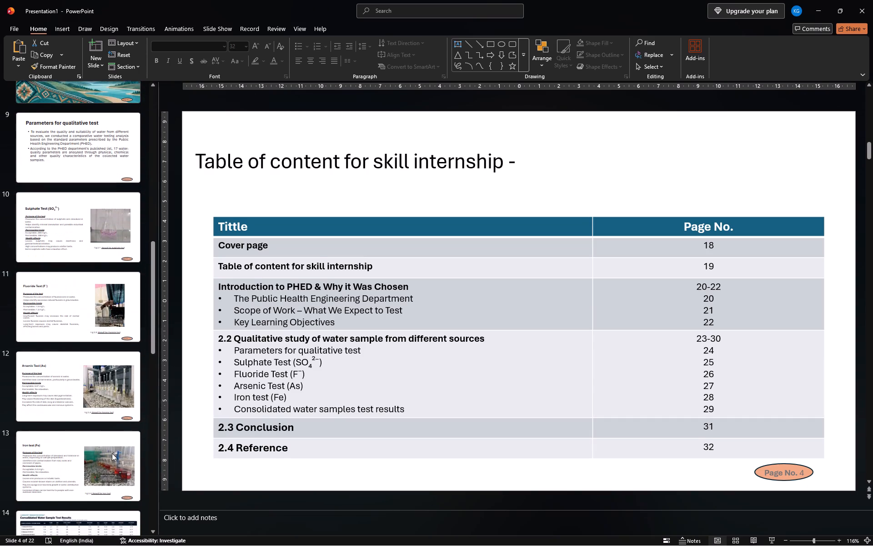
pyautogui.scroll(-2, 112, 453)
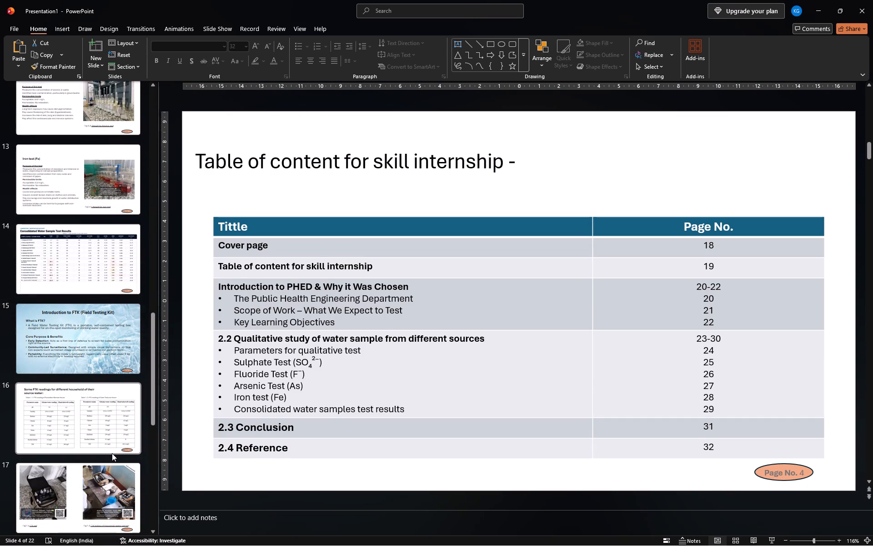
pyautogui.click(85, 272)
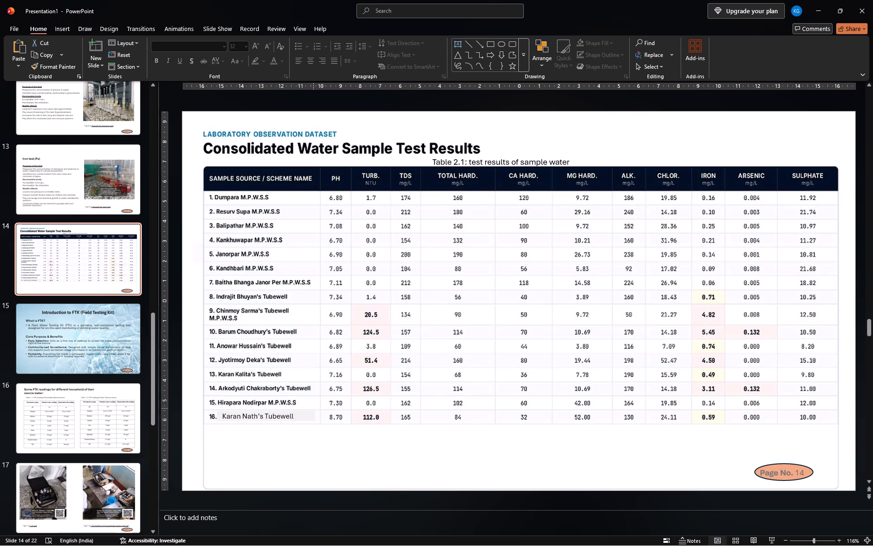
pyautogui.click(80, 430)
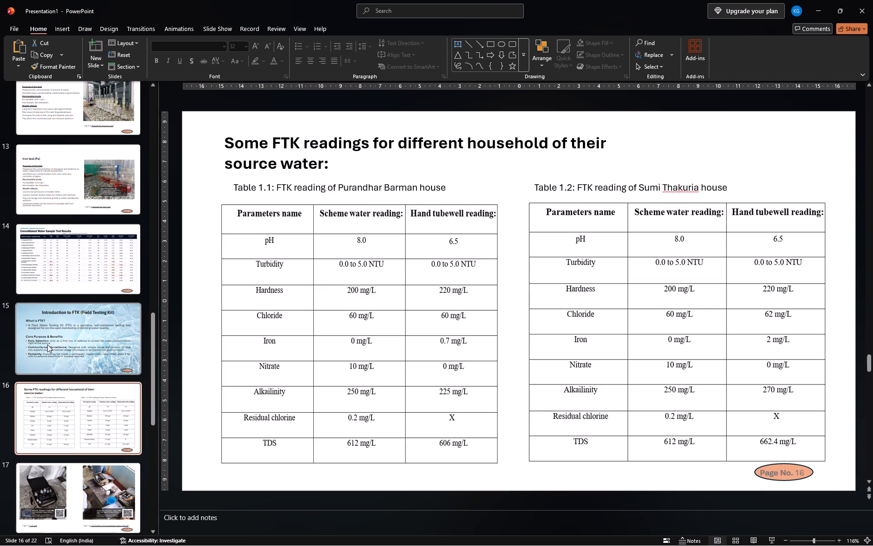
pyautogui.click(94, 260)
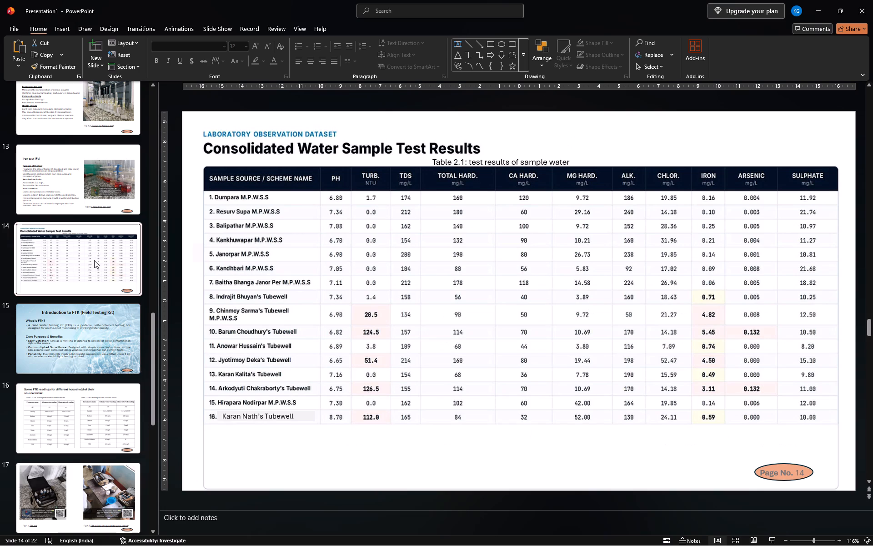
pyautogui.scroll(1, 94, 260)
pyautogui.click(115, 355)
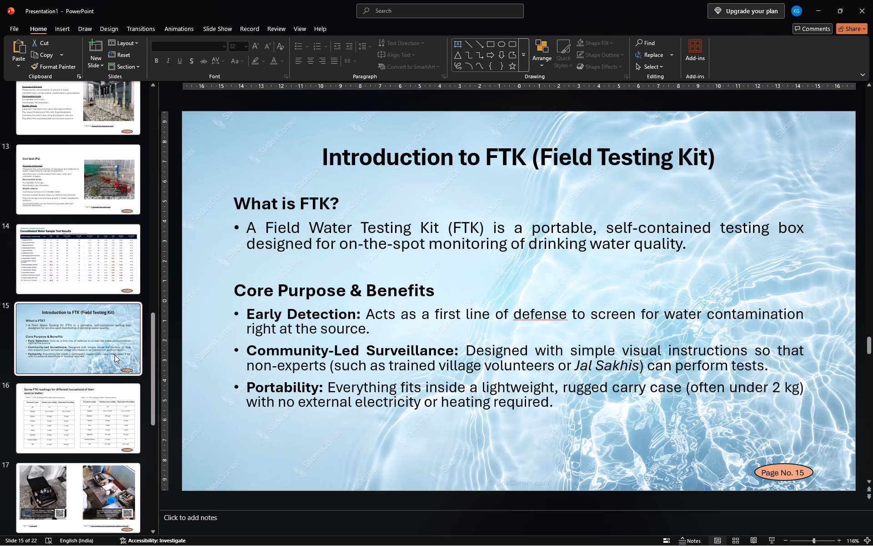
pyautogui.click(111, 258)
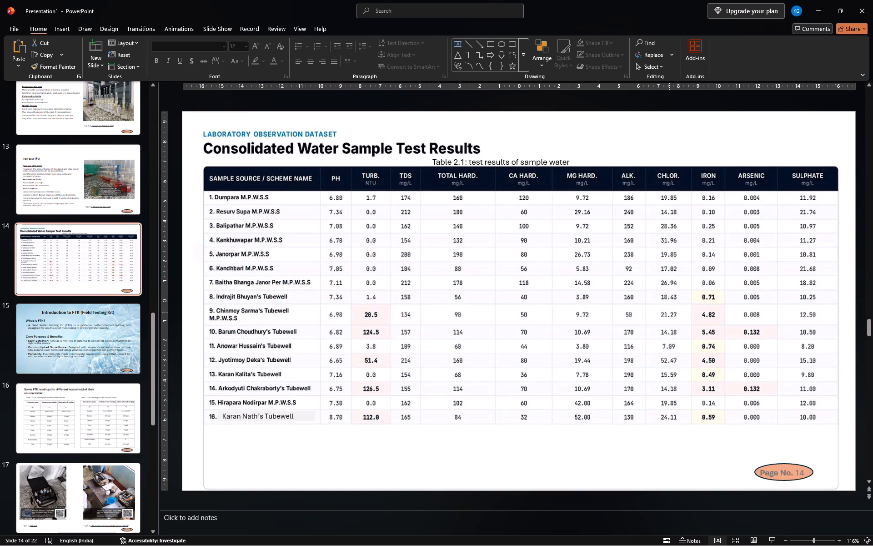
pyautogui.keyDown('ctrl'); pyautogui.scroll(-1, 408, 173); pyautogui.keyUp('ctrl')
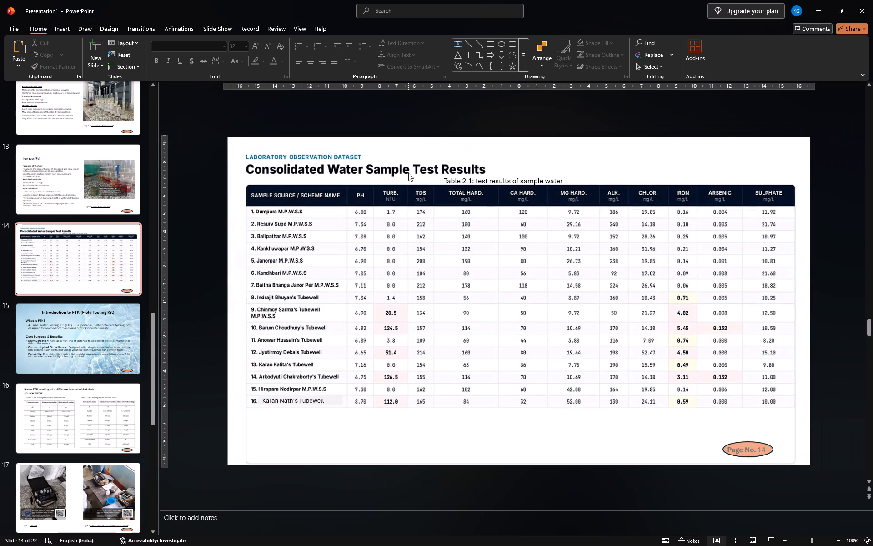
pyautogui.keyDown('ctrl'); pyautogui.scroll(1, 408, 173); pyautogui.keyUp('ctrl')
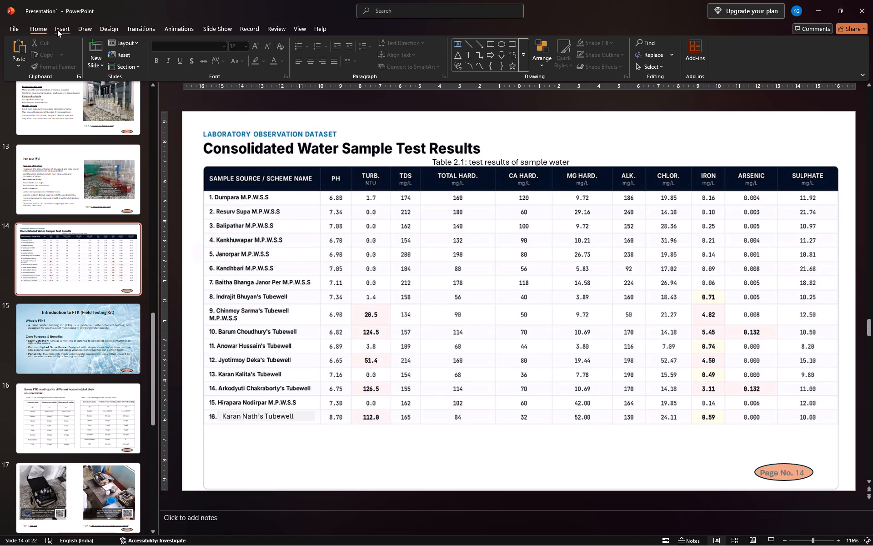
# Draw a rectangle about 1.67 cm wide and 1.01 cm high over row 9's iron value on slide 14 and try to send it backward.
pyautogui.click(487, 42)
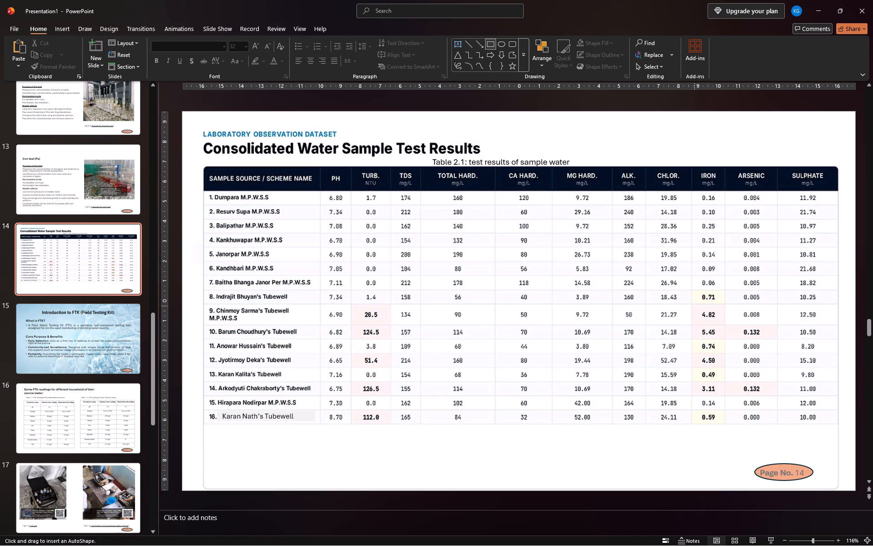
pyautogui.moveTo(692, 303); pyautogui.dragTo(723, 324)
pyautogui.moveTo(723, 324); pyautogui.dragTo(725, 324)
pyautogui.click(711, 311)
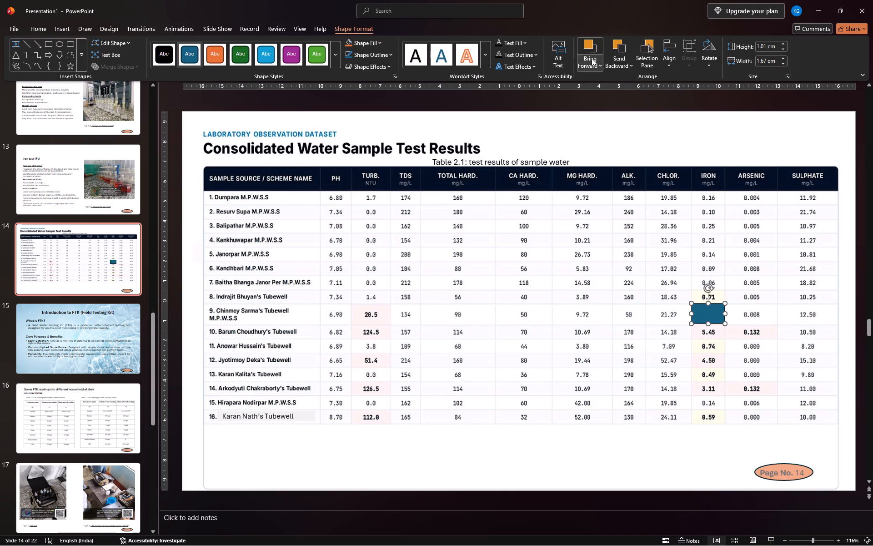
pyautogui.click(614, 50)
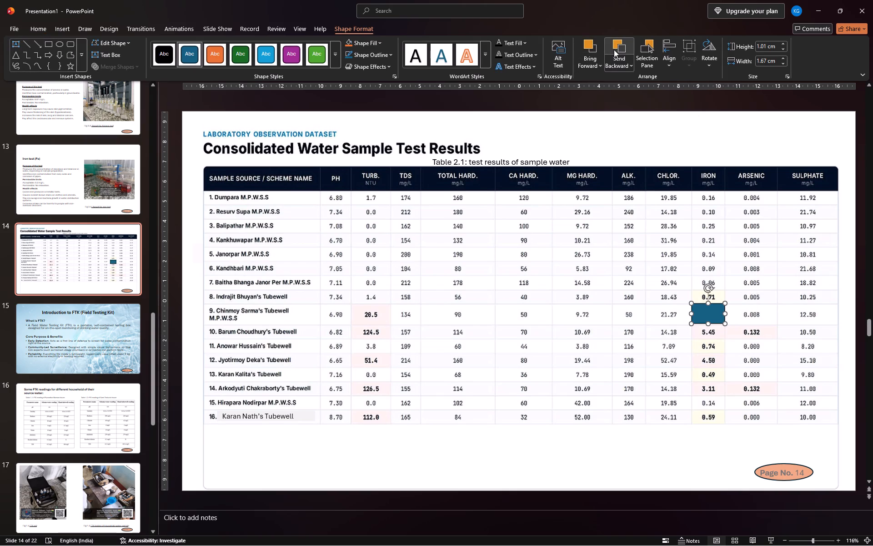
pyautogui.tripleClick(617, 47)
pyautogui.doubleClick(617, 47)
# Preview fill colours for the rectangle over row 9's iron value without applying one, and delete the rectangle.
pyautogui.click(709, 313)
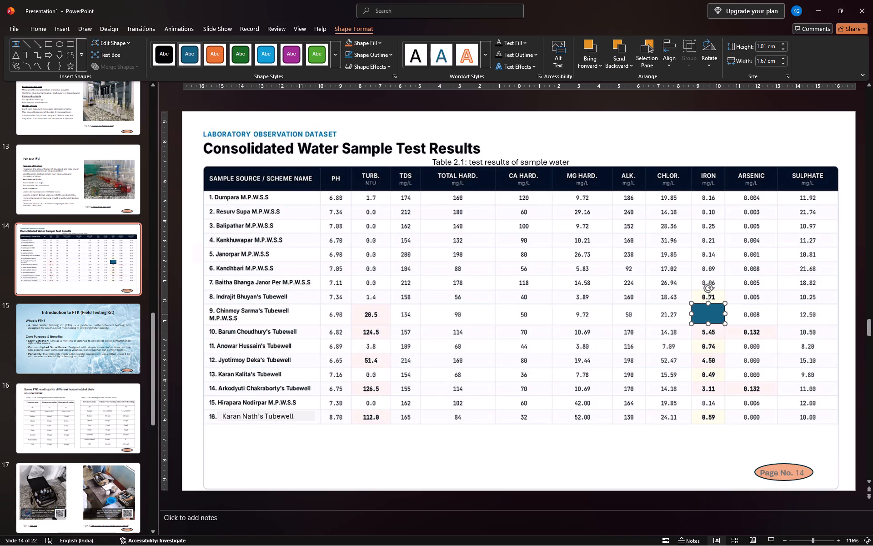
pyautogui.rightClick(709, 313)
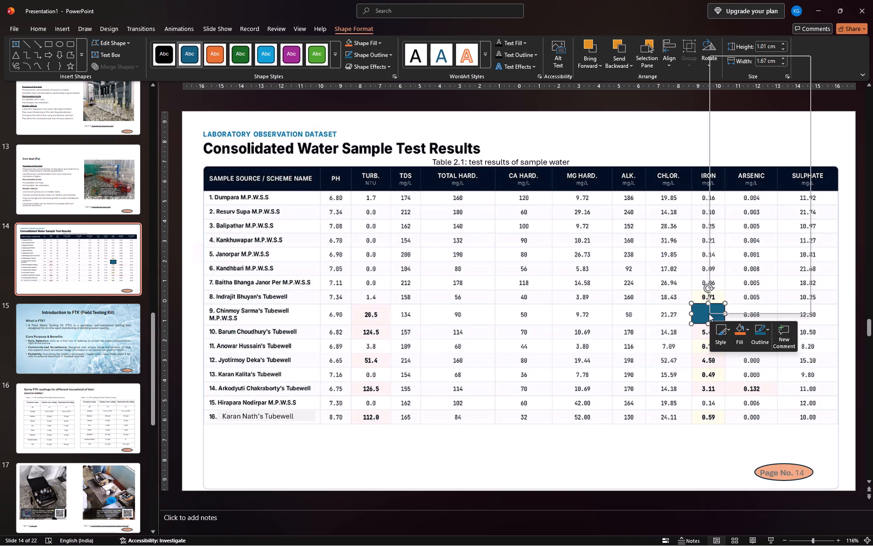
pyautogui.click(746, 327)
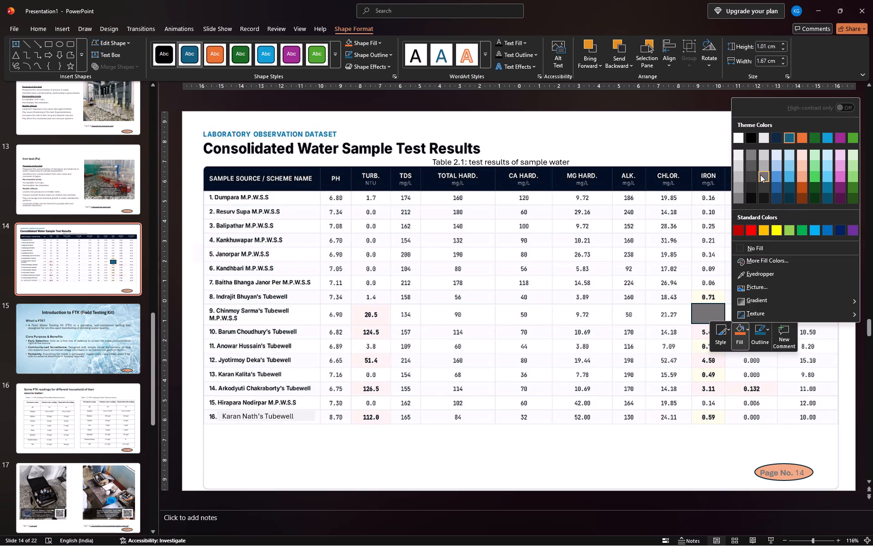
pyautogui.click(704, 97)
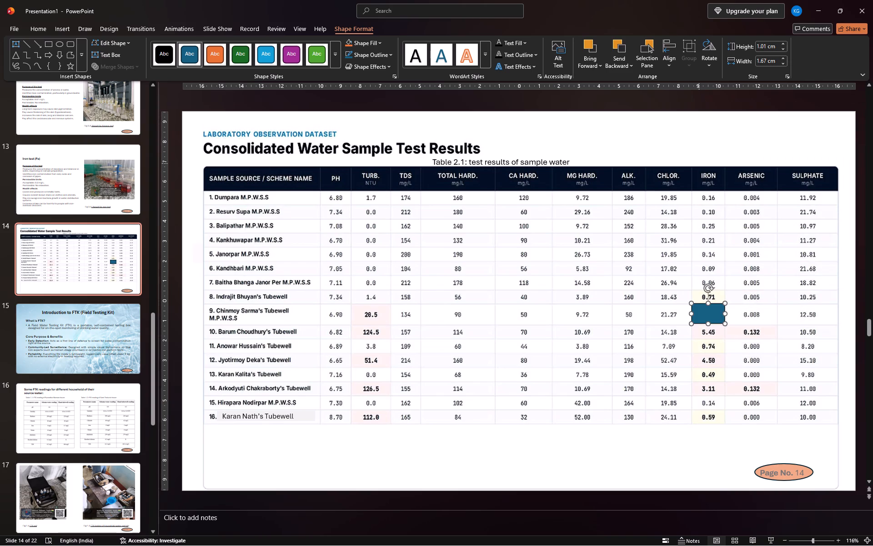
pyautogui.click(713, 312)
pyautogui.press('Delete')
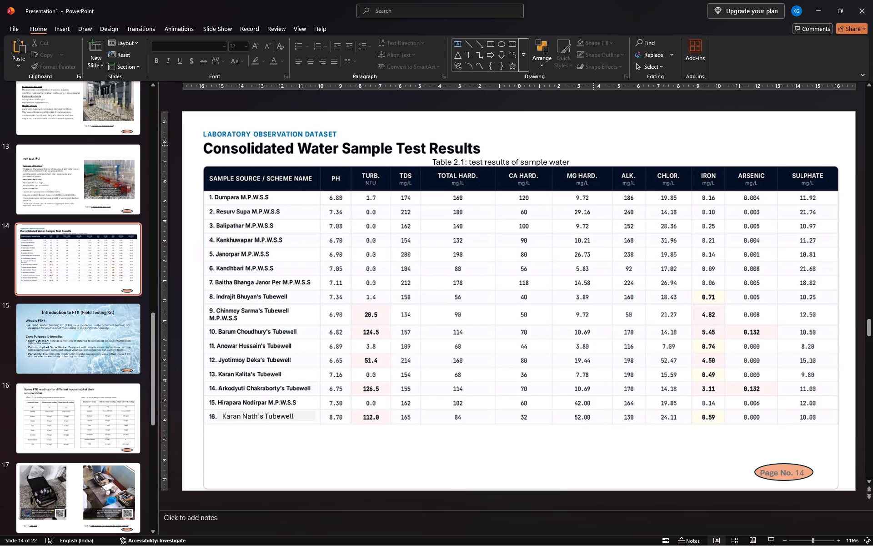
# Draw a rectangle about 2.65 cm wide and 0.77 cm high over row 10's arsenic value in slide 14's results table.
pyautogui.click(488, 45)
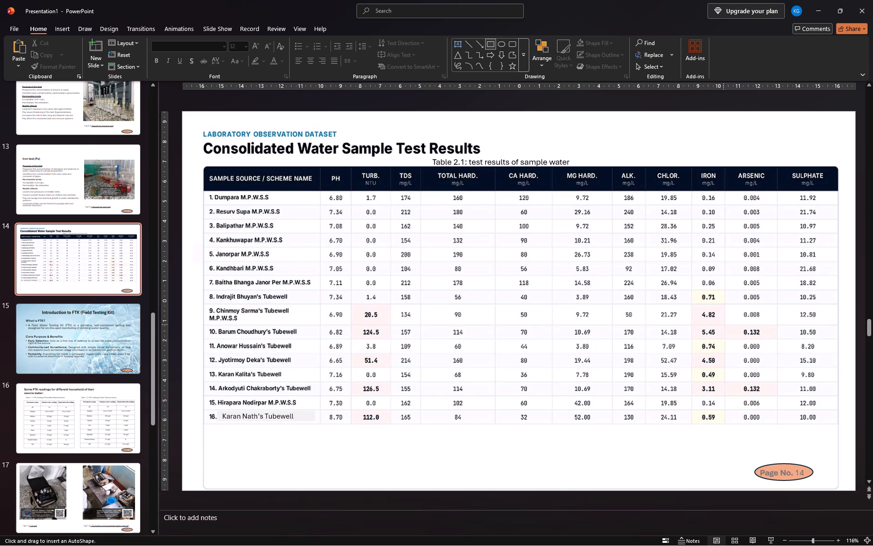
pyautogui.moveTo(724, 324); pyautogui.dragTo(774, 335)
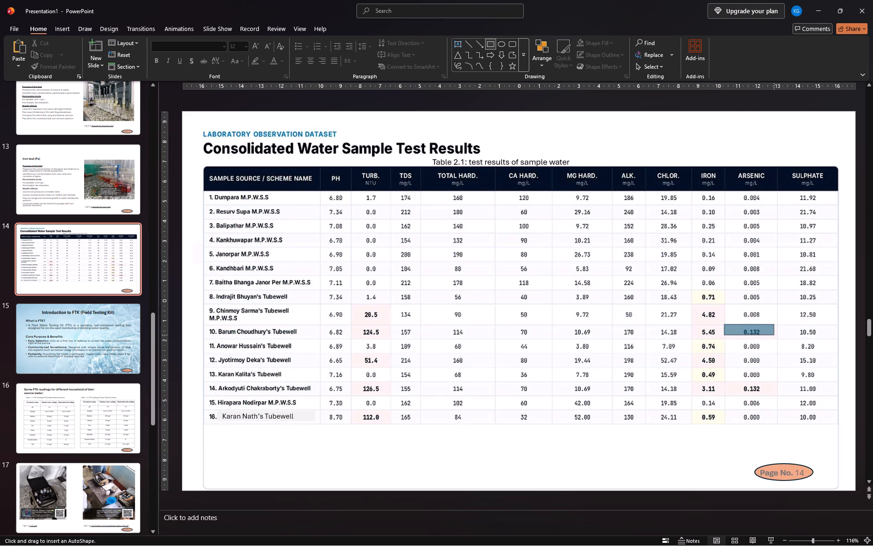
pyautogui.moveTo(774, 335); pyautogui.dragTo(778, 338)
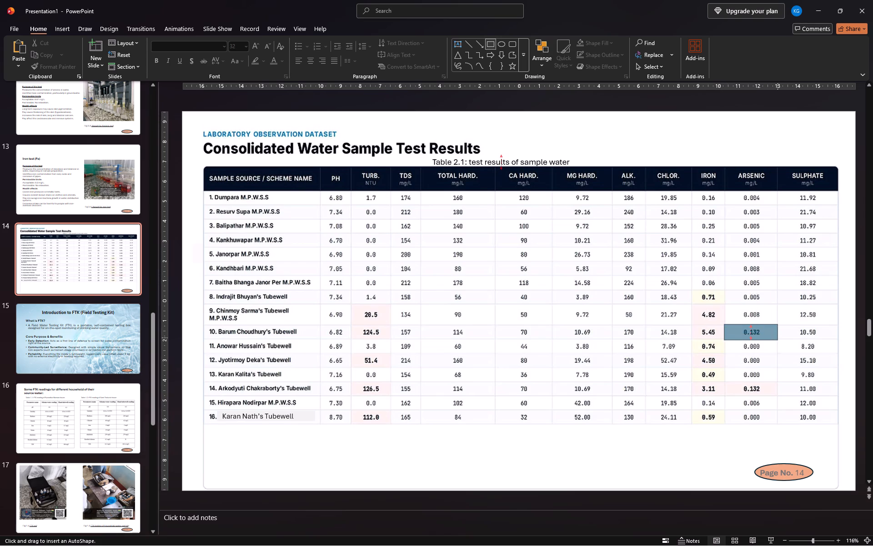
pyautogui.moveTo(778, 338); pyautogui.dragTo(777, 337)
pyautogui.click(777, 337)
pyautogui.doubleClick(746, 332)
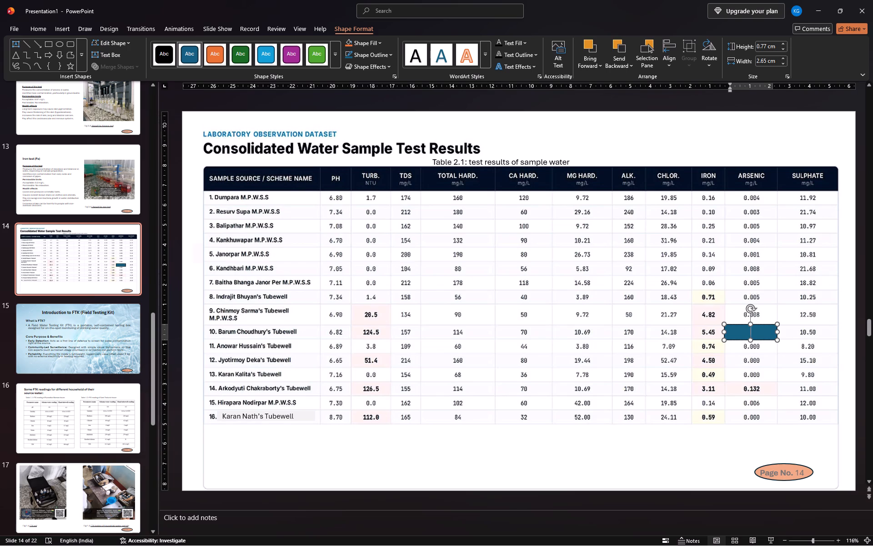
# Enter 0.132 in the rectangle over row 10's arsenic value and set the text to 9 pt in black.
pyautogui.press('0')
pyautogui.write('.132')
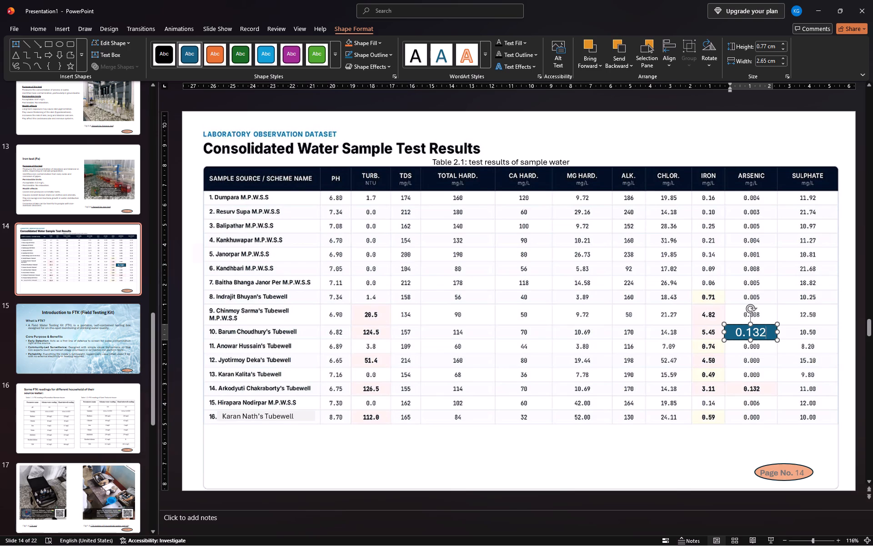
pyautogui.hotkey('ctrl', 'a')
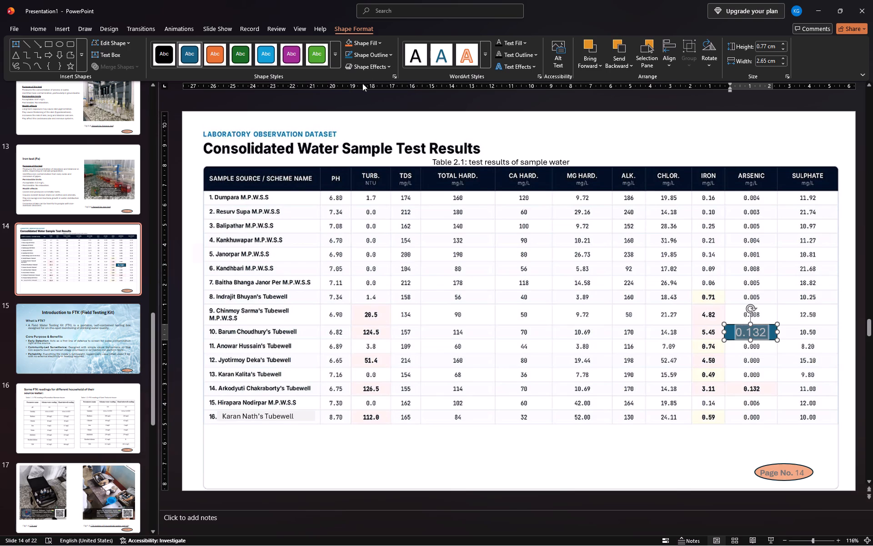
pyautogui.click(34, 30)
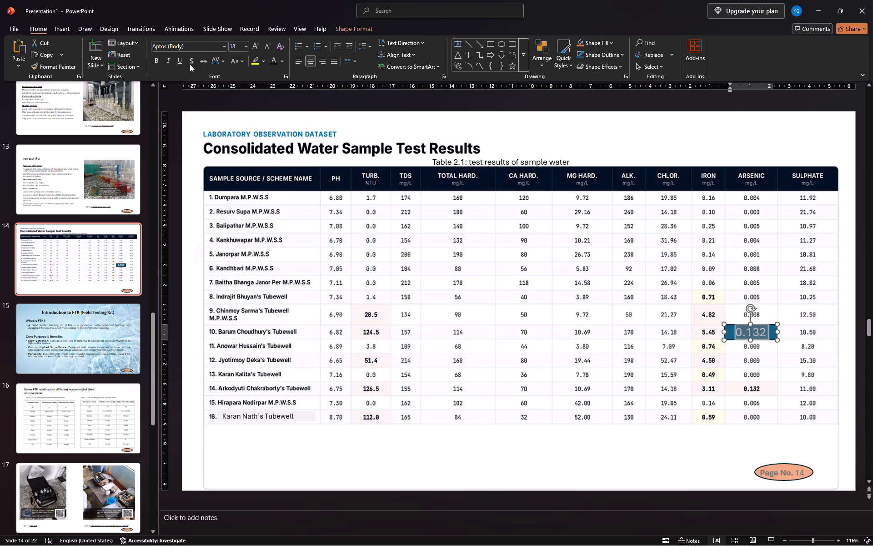
pyautogui.click(244, 46)
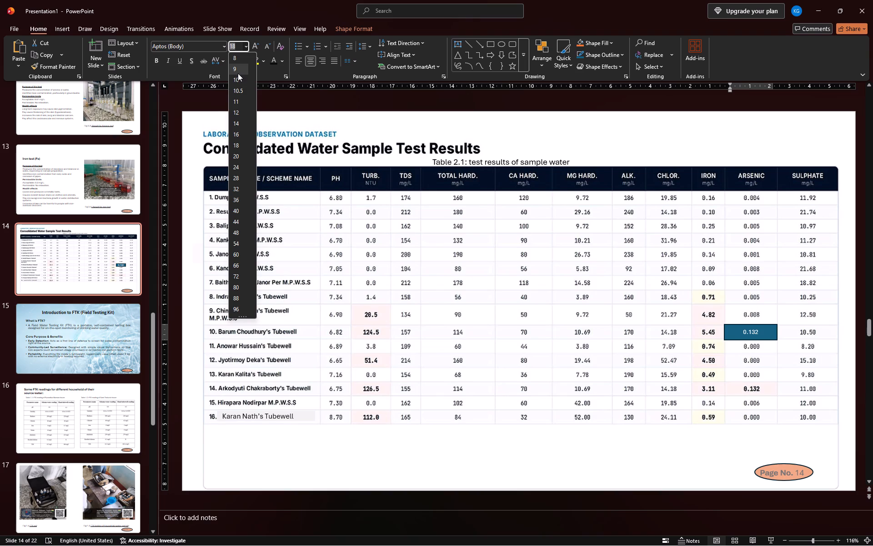
pyautogui.click(238, 73)
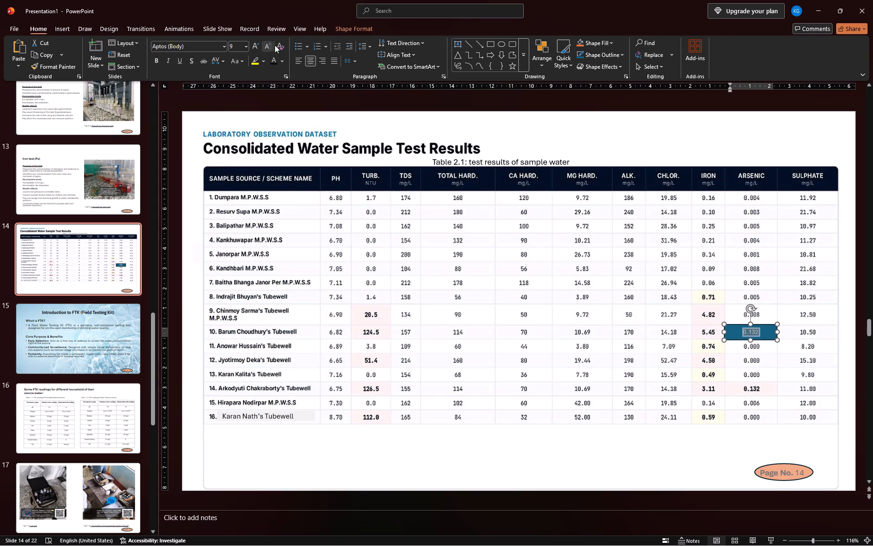
pyautogui.click(273, 60)
# Fill the rectangle over row 10's arsenic value with the standard red colour.
pyautogui.click(735, 336)
pyautogui.rightClick(735, 336)
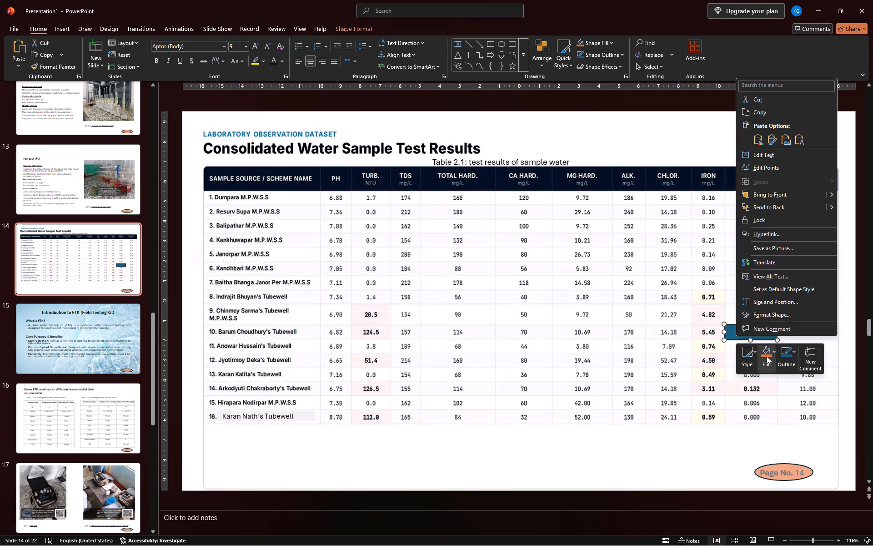
pyautogui.click(767, 356)
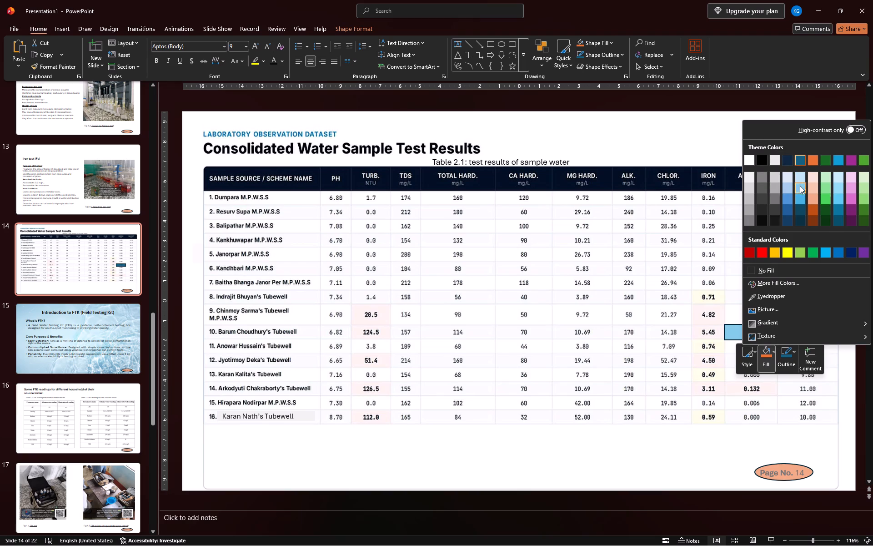
pyautogui.click(764, 254)
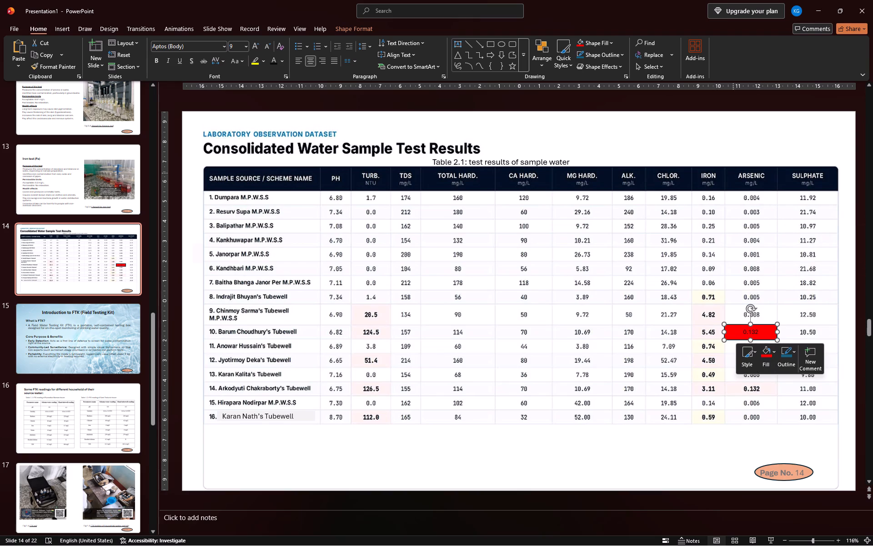
pyautogui.click(748, 142)
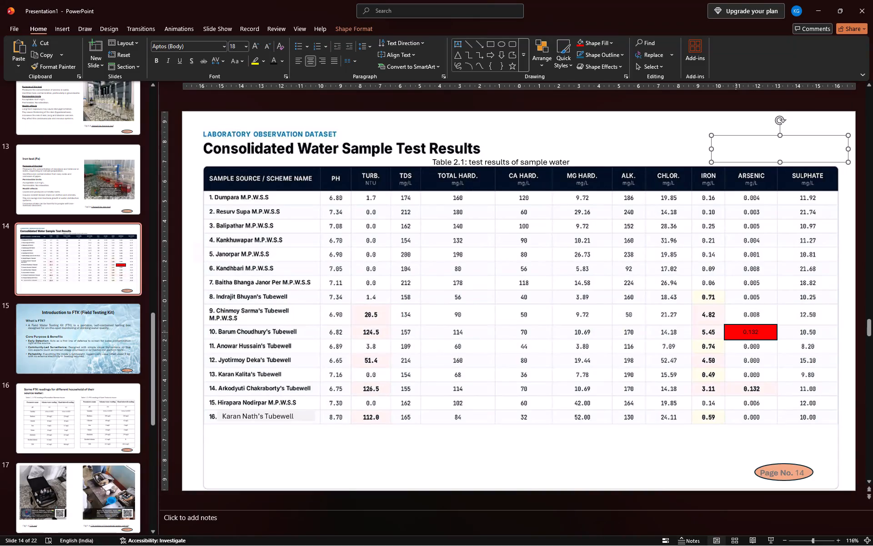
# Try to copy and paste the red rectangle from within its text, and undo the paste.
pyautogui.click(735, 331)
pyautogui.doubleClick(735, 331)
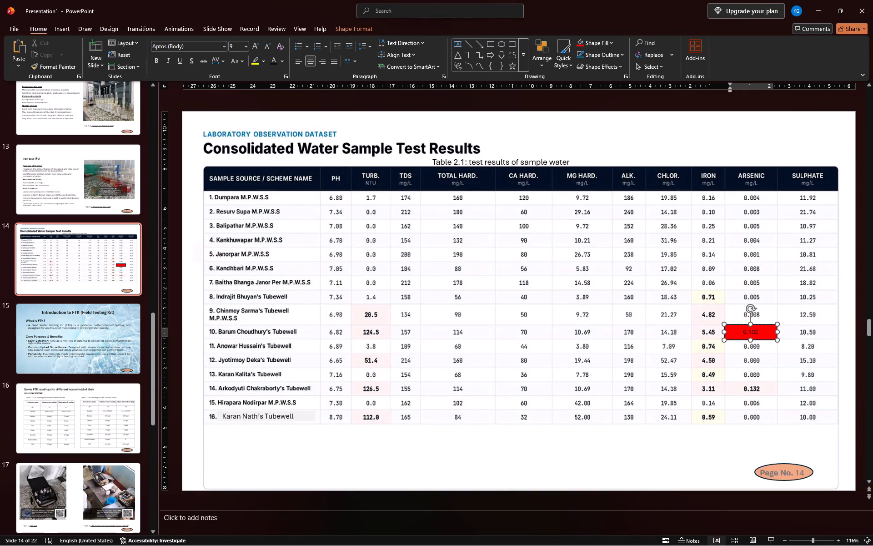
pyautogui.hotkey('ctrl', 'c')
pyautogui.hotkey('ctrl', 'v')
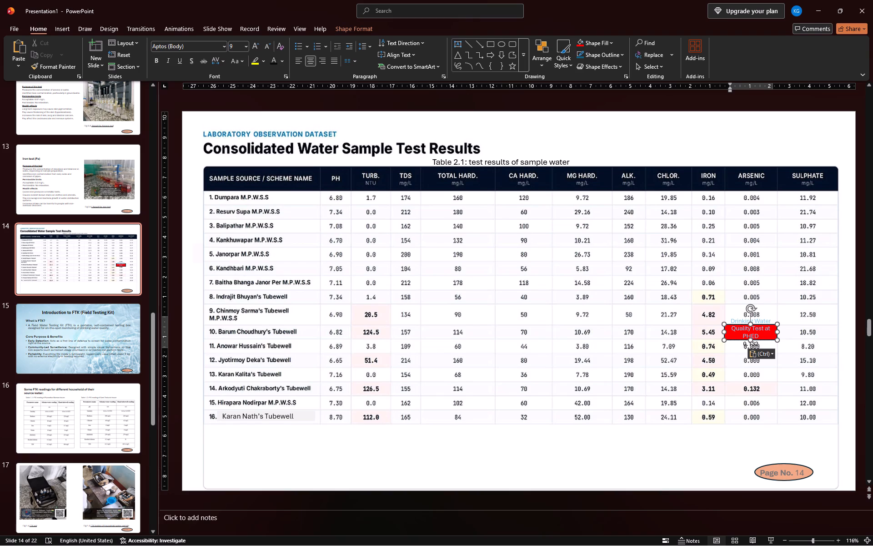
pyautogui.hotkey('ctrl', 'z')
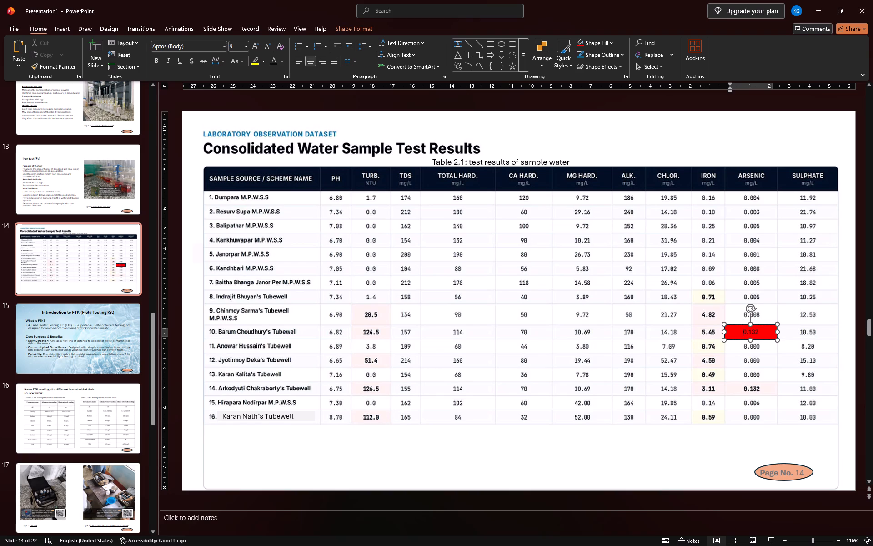
# Duplicate the red 0.132 rectangle and place the copy over row 14's arsenic value.
pyautogui.click(732, 333)
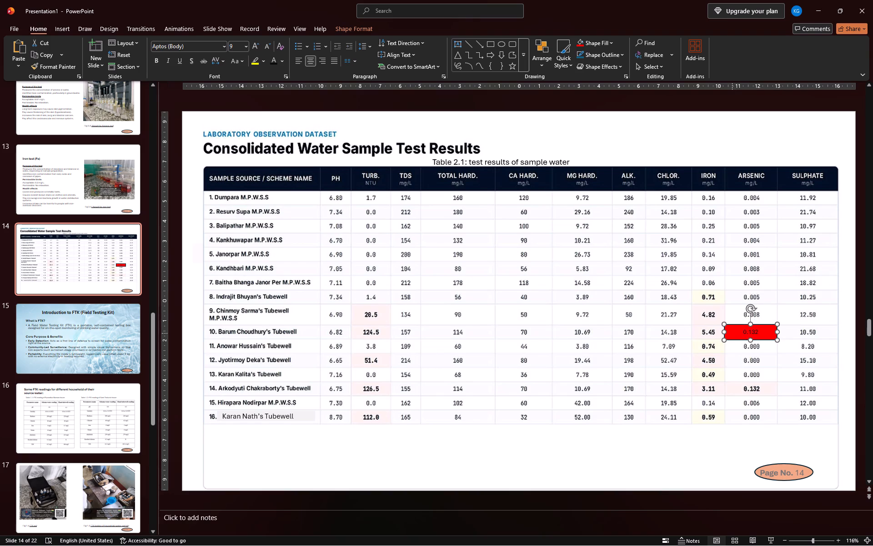
pyautogui.hotkey('ctrl', 'c')
pyautogui.hotkey('ctrl', 'v')
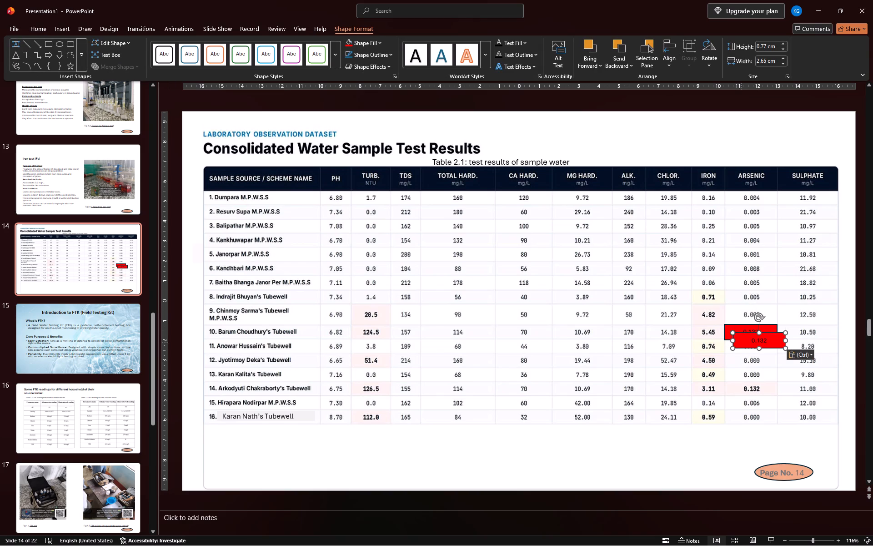
pyautogui.moveTo(741, 340); pyautogui.dragTo(733, 389)
pyautogui.click(712, 443)
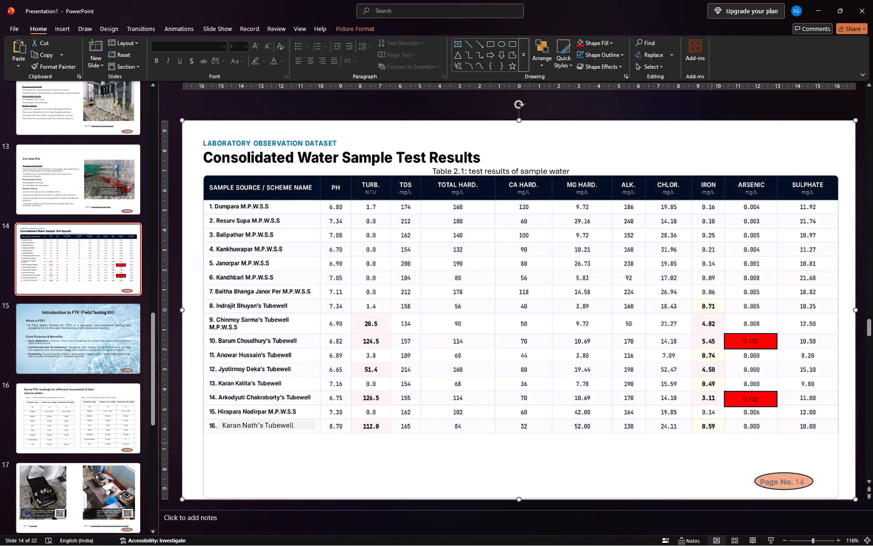
# Reduce the heights of the red rectangles over the arsenic values in rows 14 and 10 to fit their table rows.
pyautogui.click(732, 402)
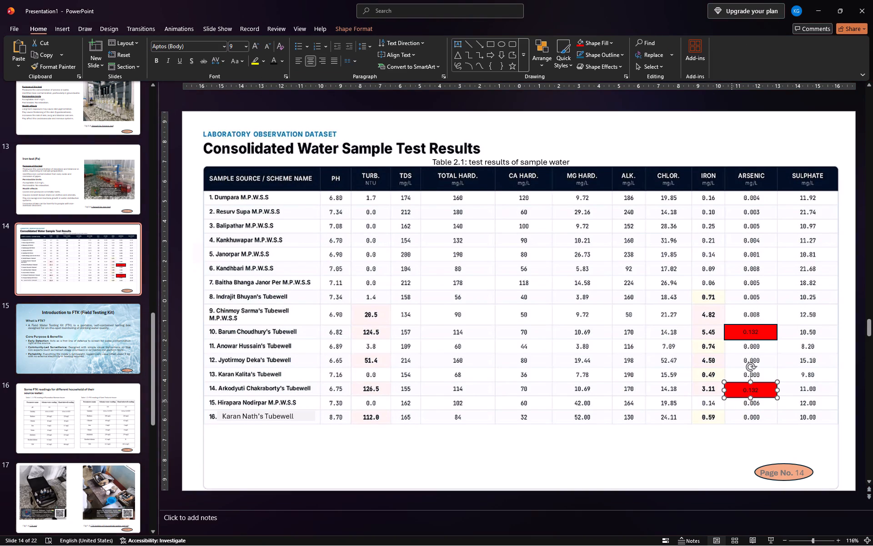
pyautogui.click(724, 398)
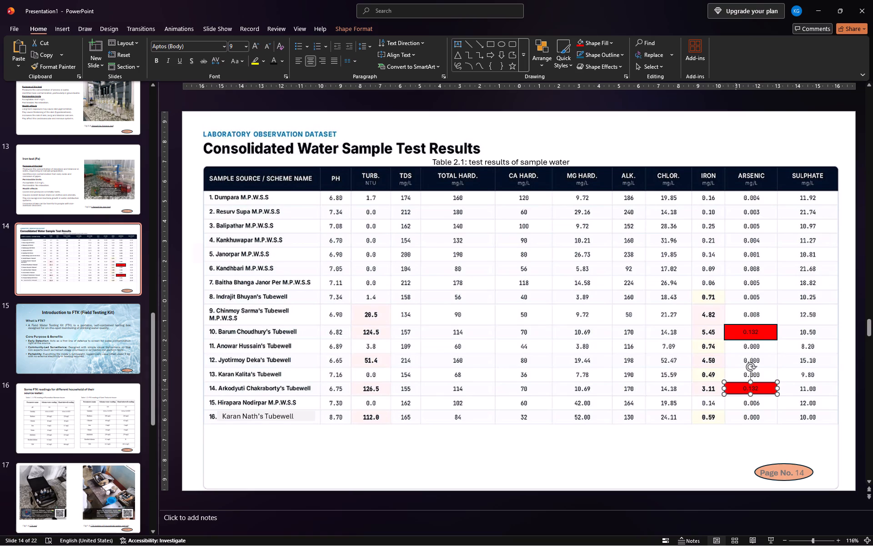
pyautogui.click(736, 389)
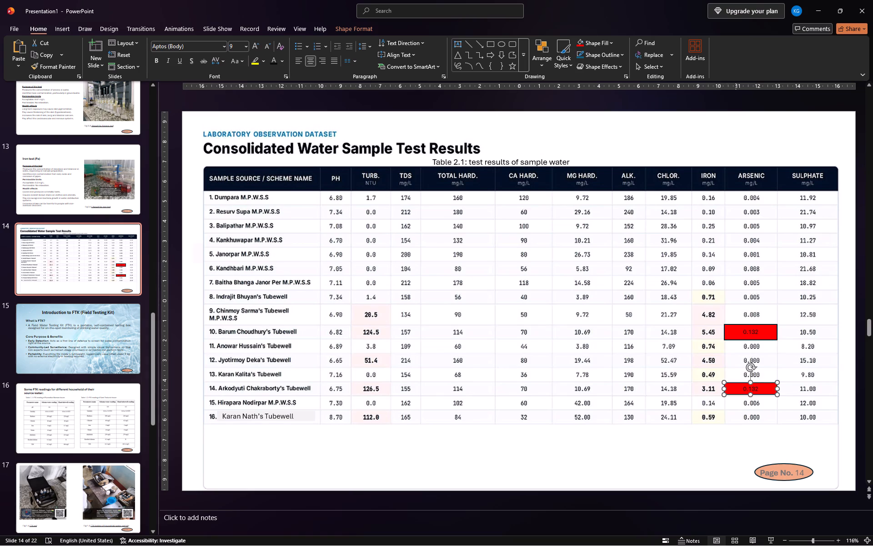
pyautogui.click(736, 333)
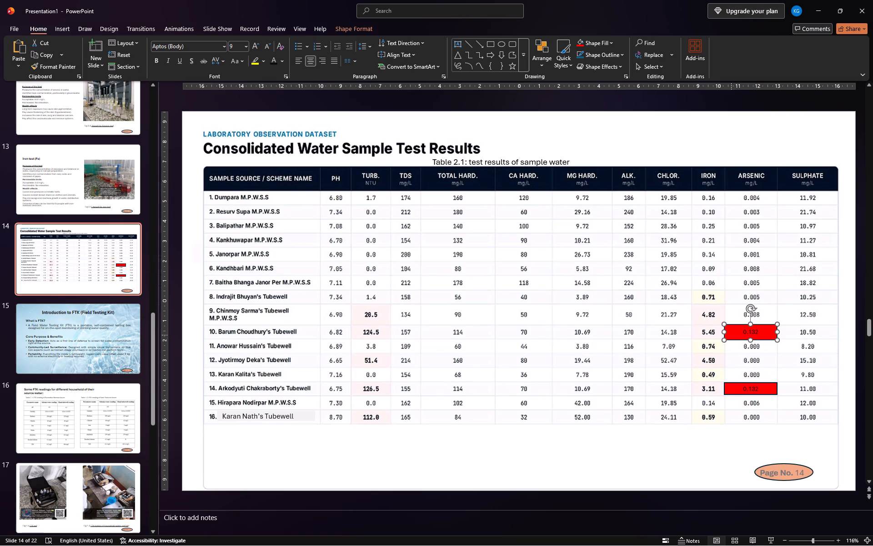
pyautogui.click(723, 340)
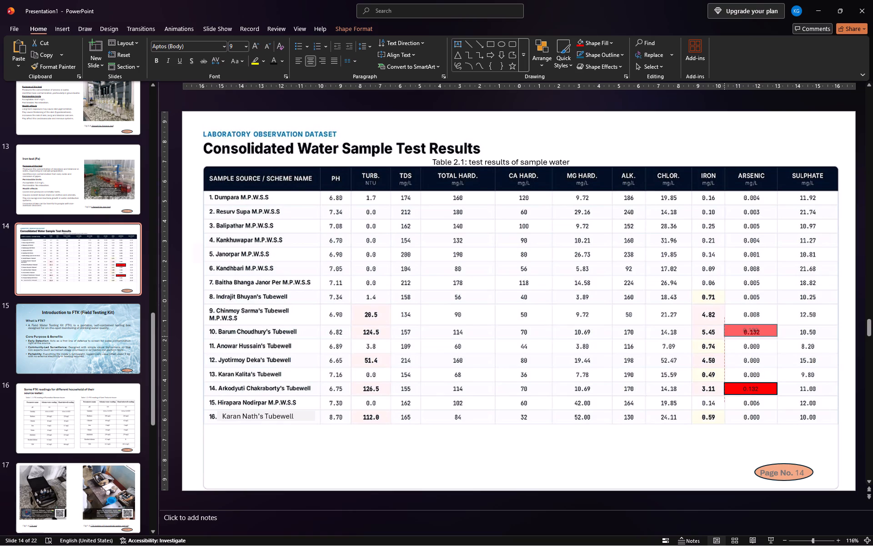
pyautogui.click(736, 331)
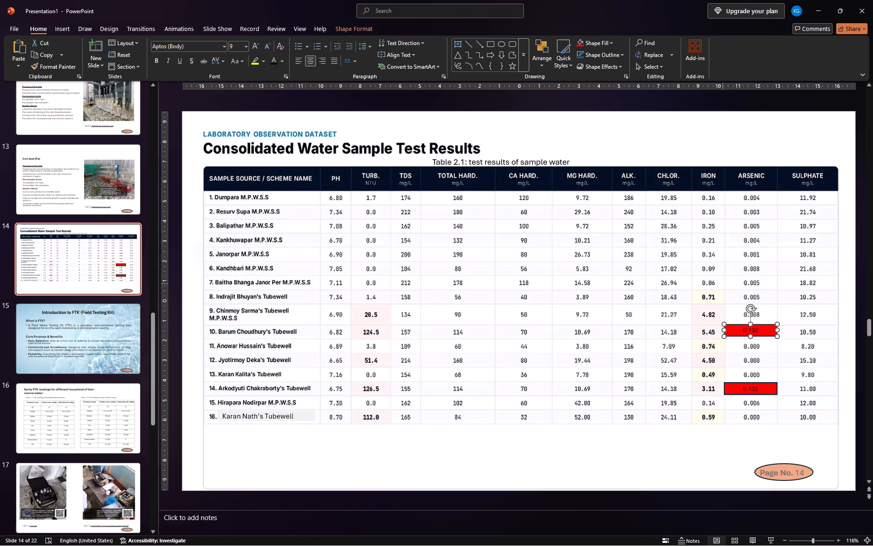
pyautogui.click(728, 389)
pyautogui.click(724, 394)
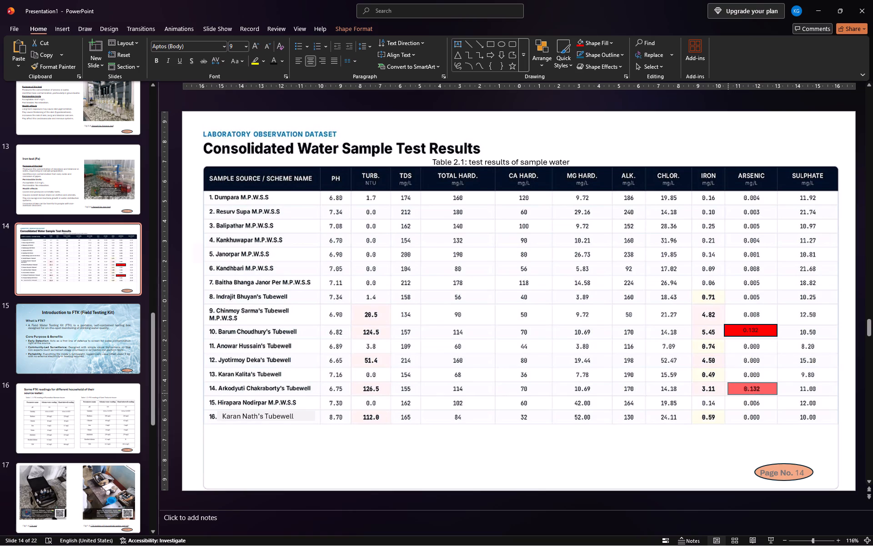
pyautogui.click(729, 332)
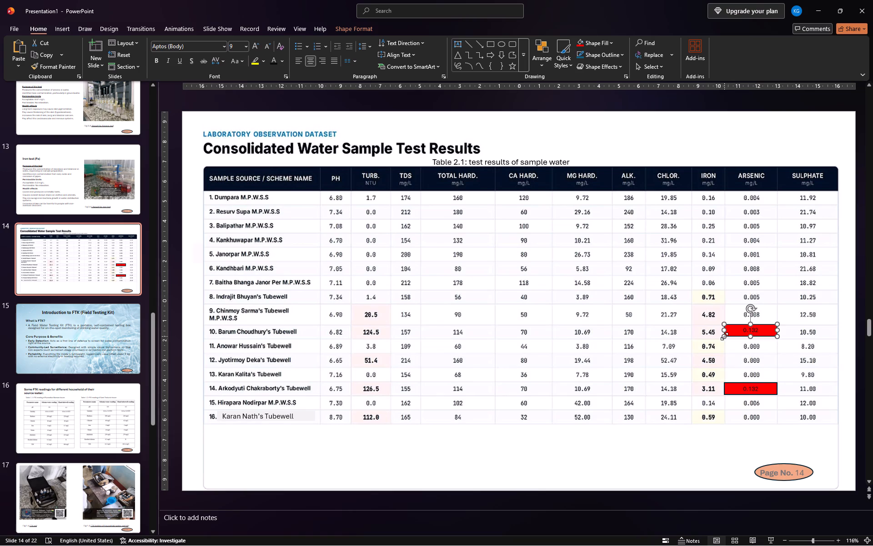
pyautogui.click(724, 336)
pyautogui.click(692, 148)
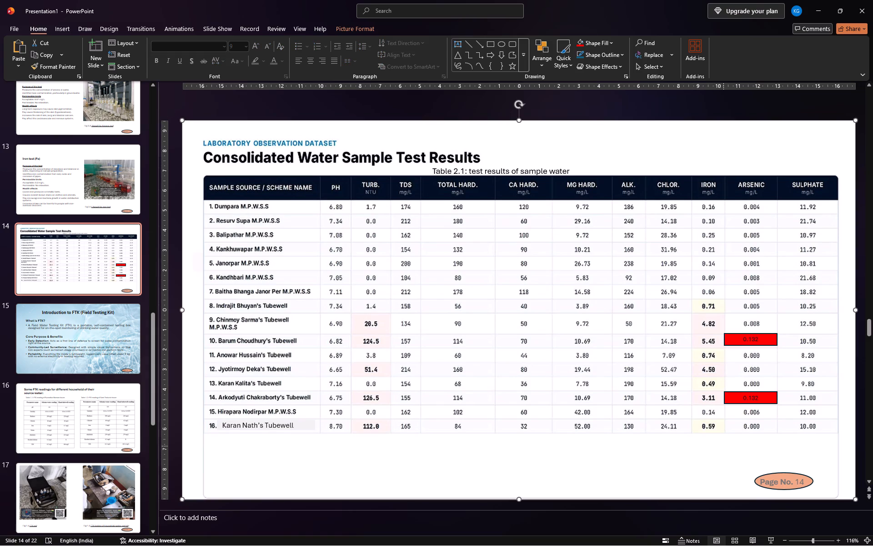
# Insert an empty row between section 2.2 and 2.3 Conclusion in slide 4's table of contents.
pyautogui.keyDown('ctrl'); pyautogui.scroll(-1, 744, 208); pyautogui.keyUp('ctrl')
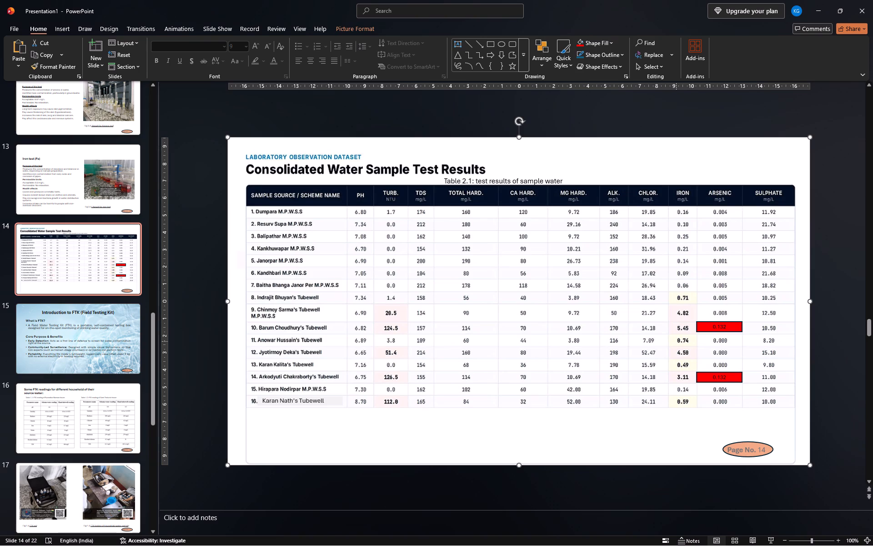
pyautogui.click(83, 318)
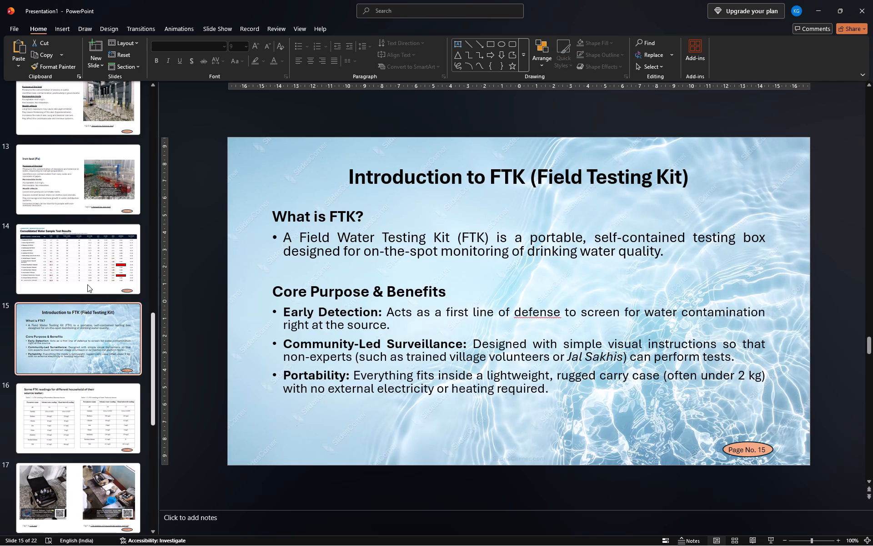
pyautogui.click(88, 273)
pyautogui.scroll(8, 109, 197)
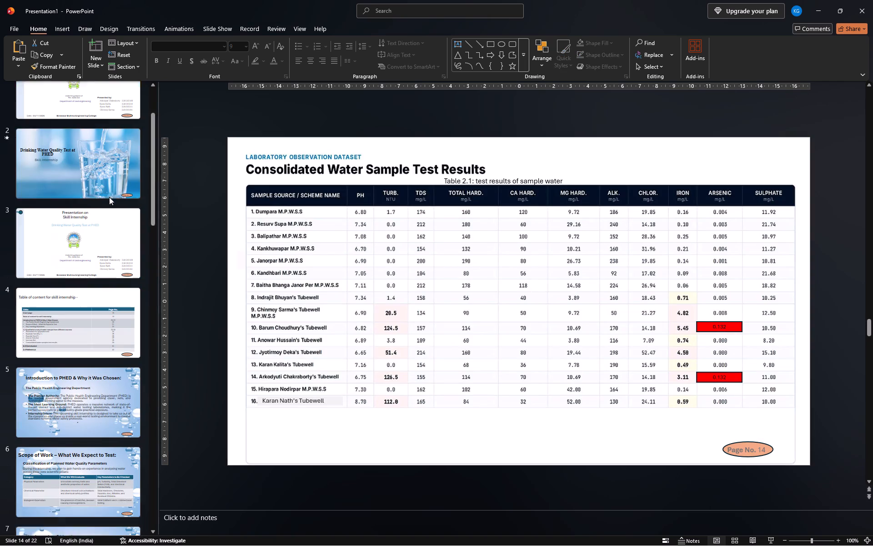
pyautogui.scroll(1, 109, 197)
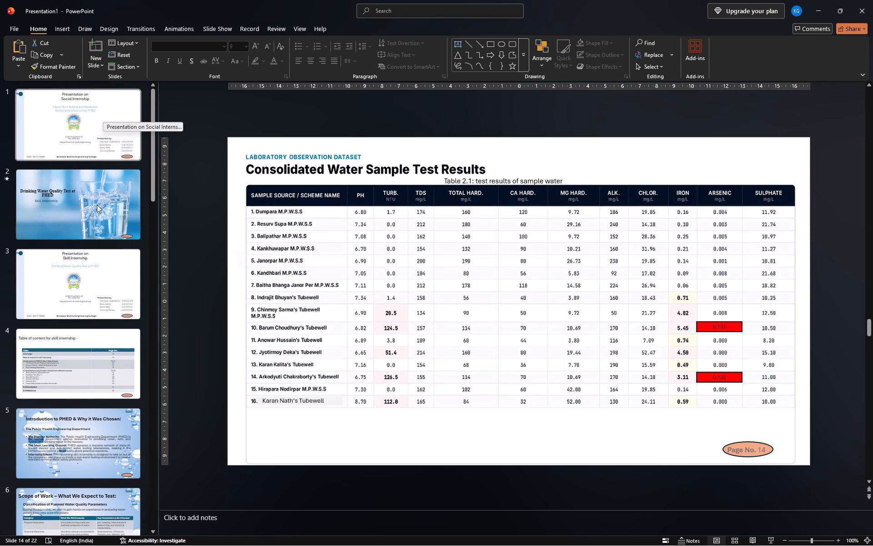
pyautogui.click(95, 213)
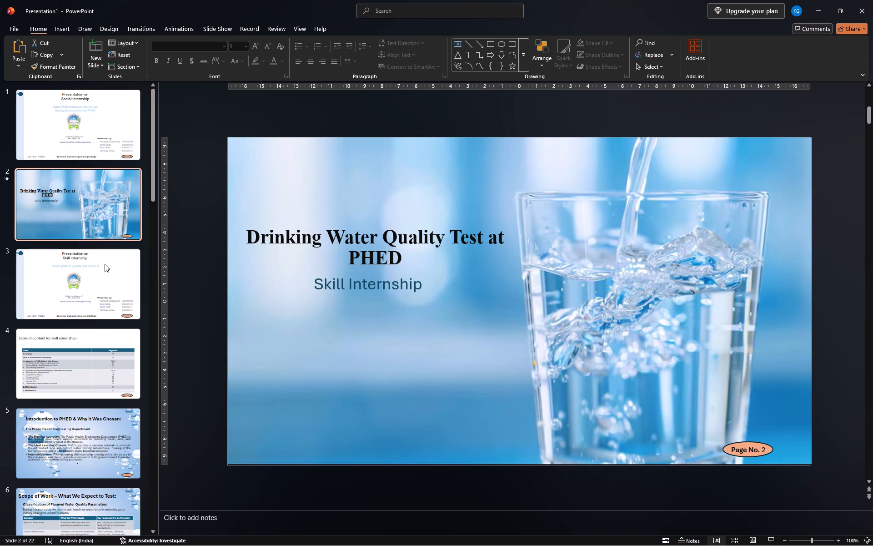
pyautogui.click(100, 282)
pyautogui.click(116, 364)
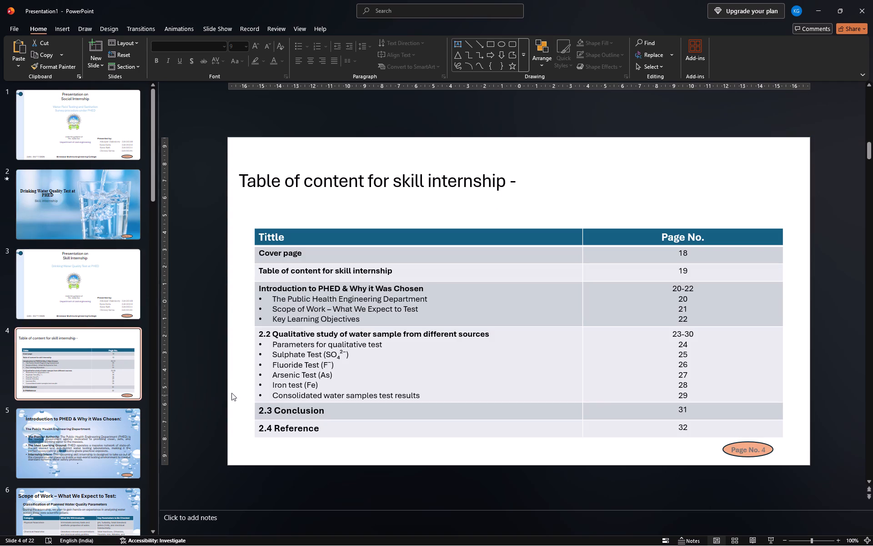
pyautogui.click(265, 401)
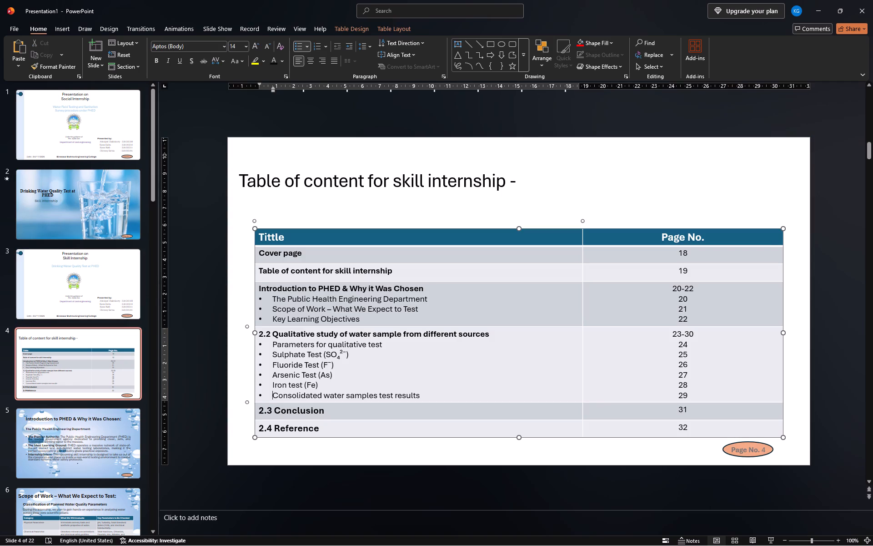
pyautogui.click(246, 401)
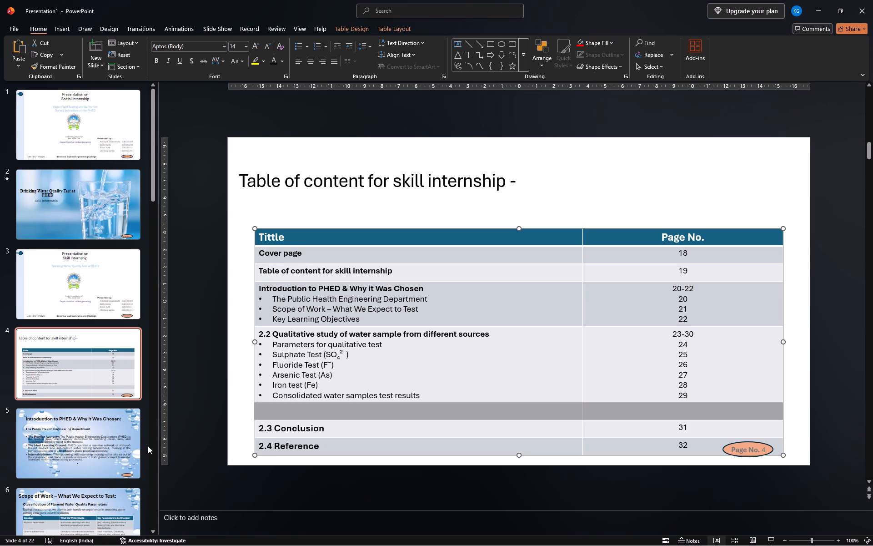
# Copy "Introduction to FTK" from slide 15's title into the empty title cell of the table of contents.
pyautogui.scroll(-5, 117, 455)
pyautogui.scroll(1, 117, 455)
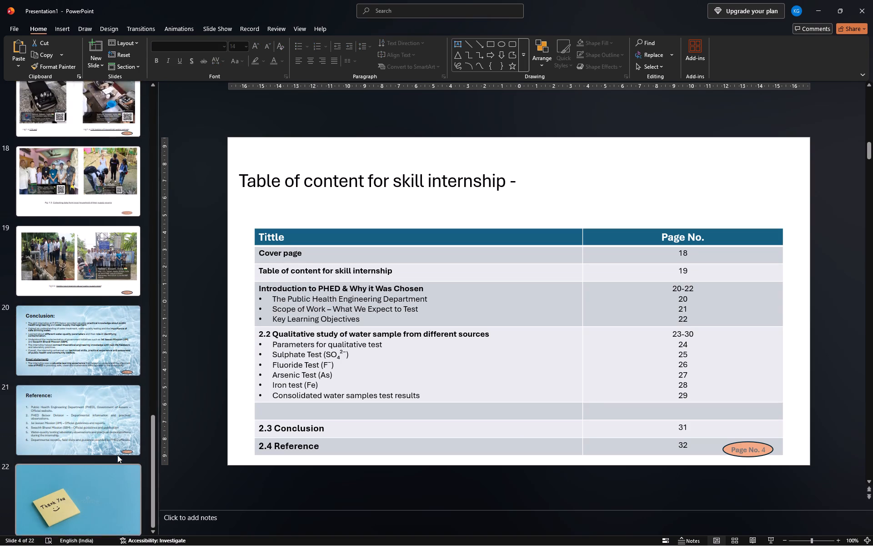
pyautogui.scroll(2, 117, 455)
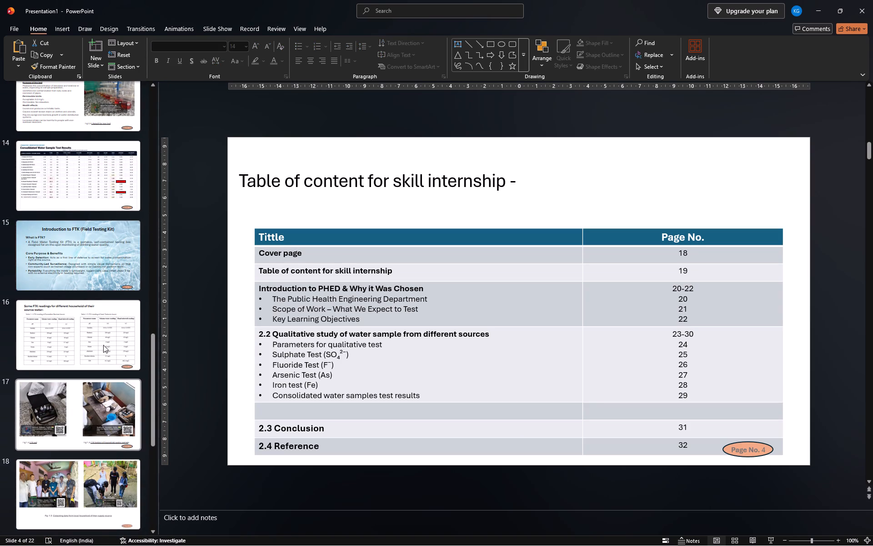
pyautogui.click(104, 273)
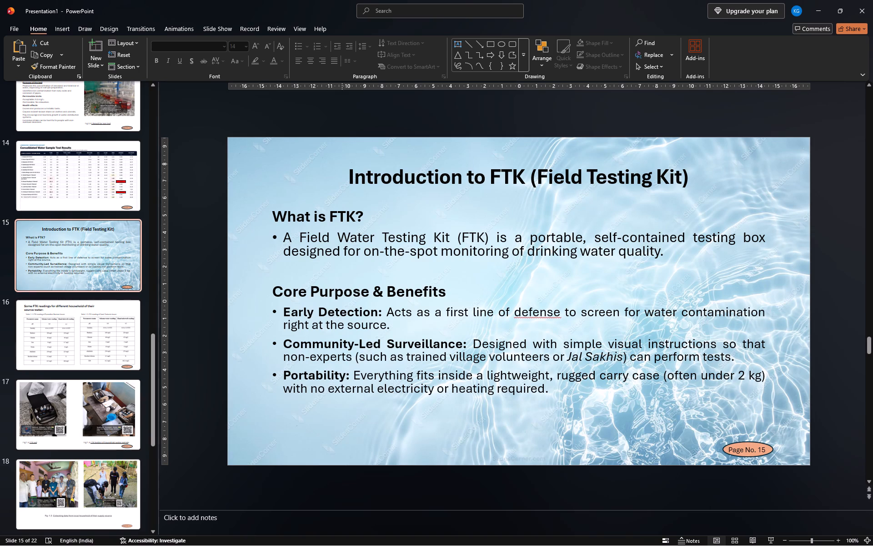
pyautogui.moveTo(349, 178); pyautogui.dragTo(502, 172)
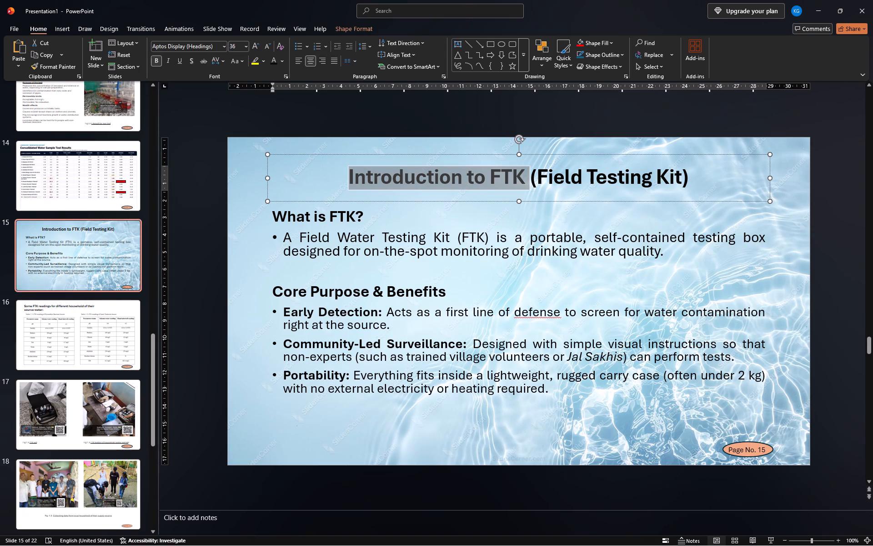
pyautogui.moveTo(502, 172); pyautogui.dragTo(529, 179)
pyautogui.moveTo(529, 179); pyautogui.dragTo(525, 180)
pyautogui.hotkey('ctrl', 'c')
pyautogui.scroll(2, 100, 270)
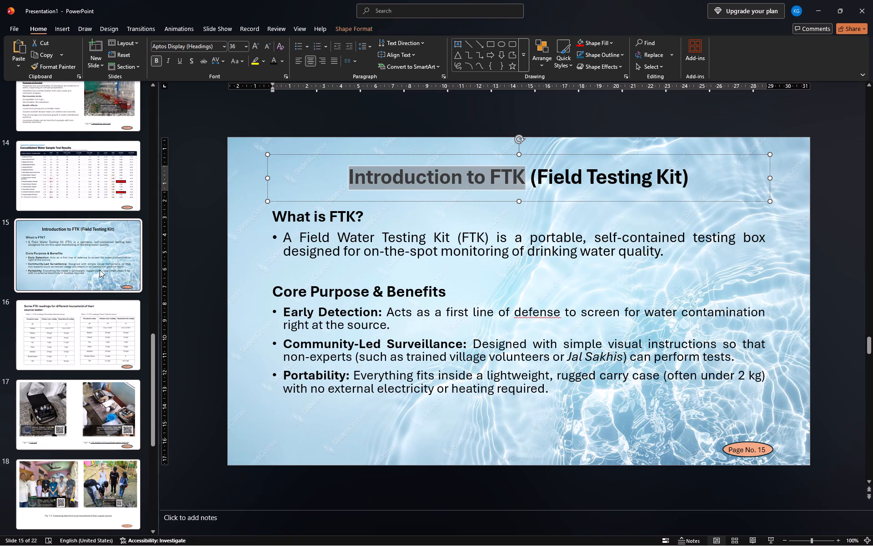
pyautogui.scroll(8, 100, 270)
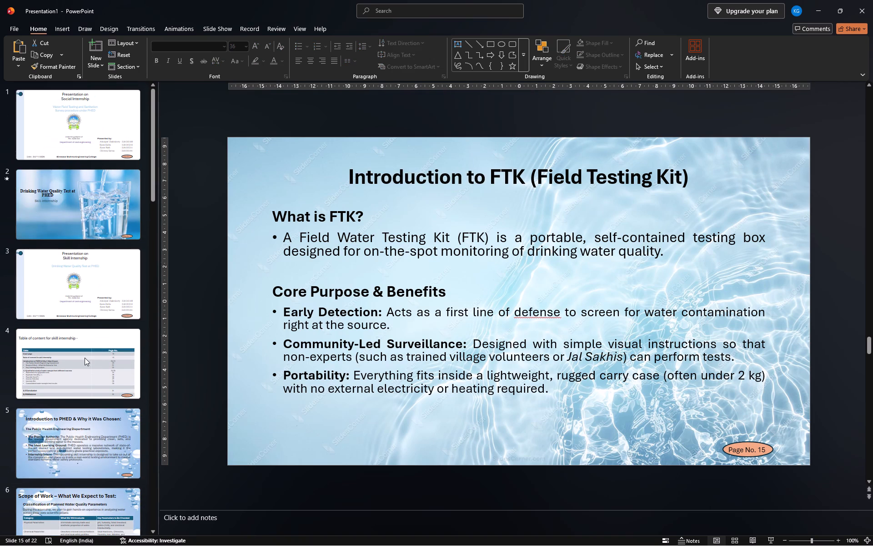
pyautogui.click(85, 358)
pyautogui.click(291, 413)
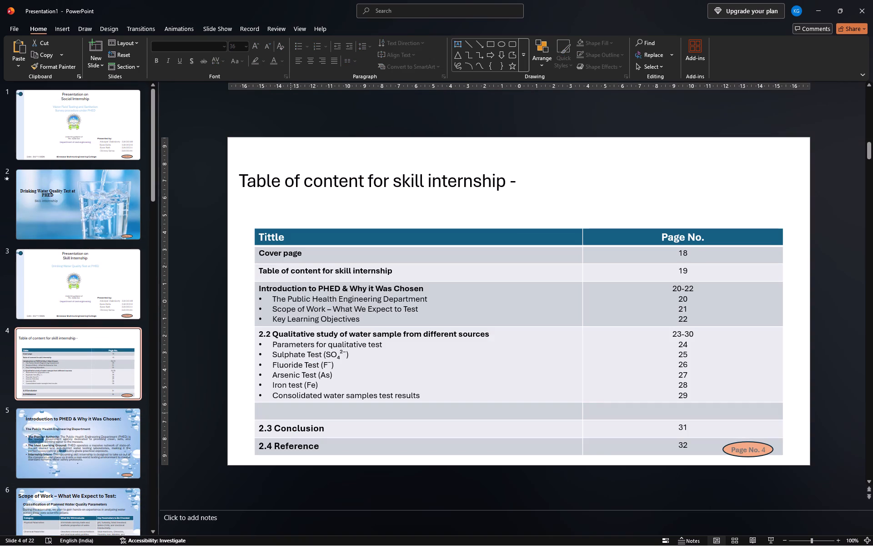
pyautogui.hotkey('ctrl', 'v')
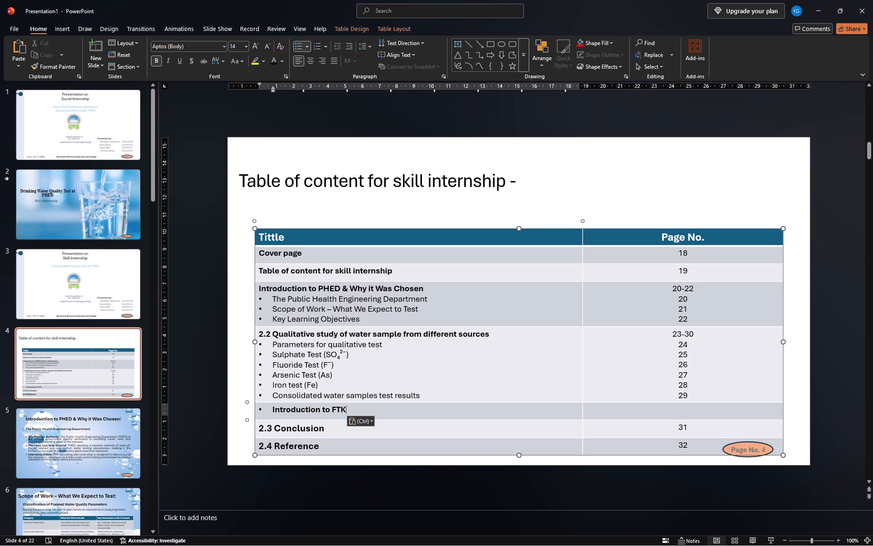
# Replace the bullet before "Introduction to FTK" with the number 2.3 and start a new line below the entry.
pyautogui.click(266, 411)
pyautogui.press('BackSpace')
pyautogui.write('2.3')
pyautogui.press('space')
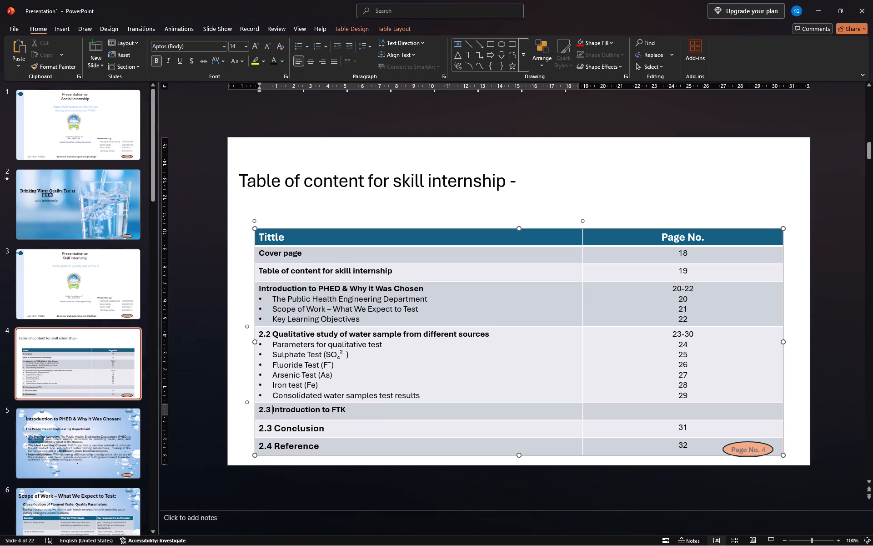
pyautogui.click(360, 415)
pyautogui.press('Return')
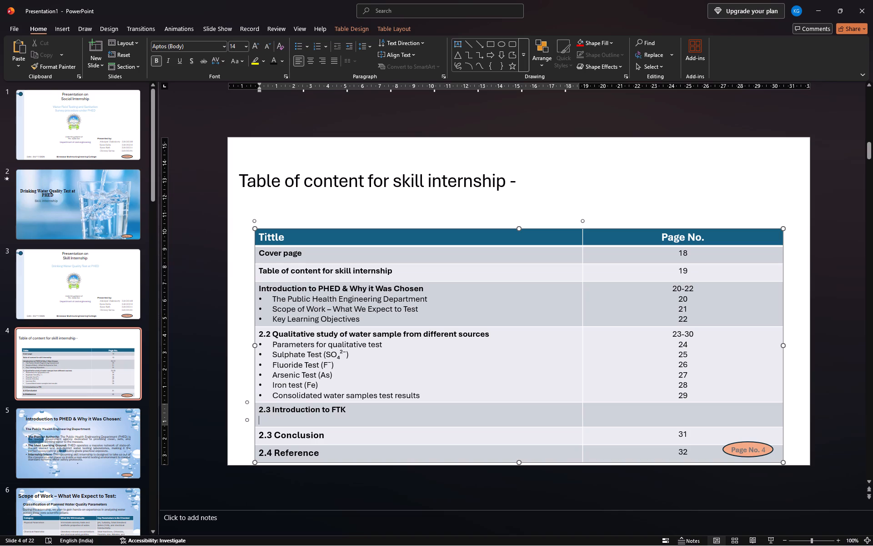
# Copy slide 15's headings "What is FTK?" and "Core Purpose & Benefits" one after the other.
pyautogui.scroll(-7, 85, 437)
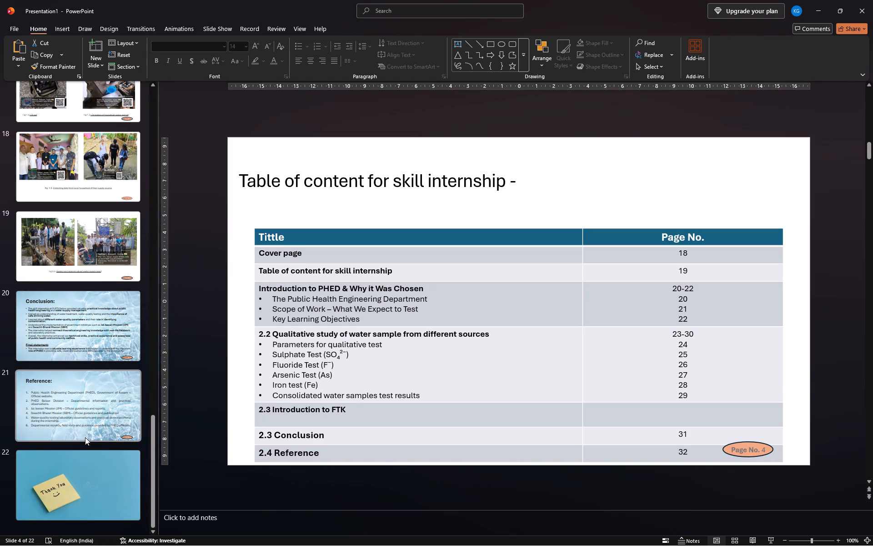
pyautogui.scroll(1, 101, 198)
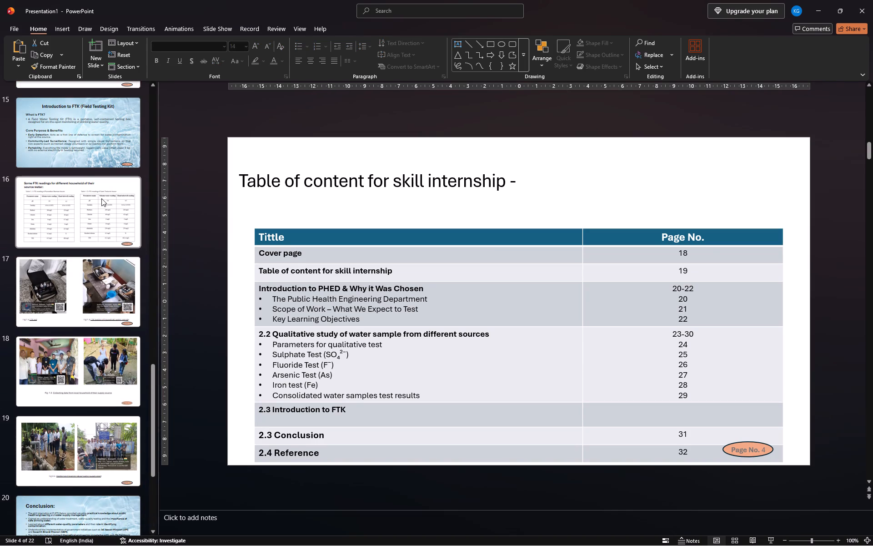
pyautogui.click(102, 142)
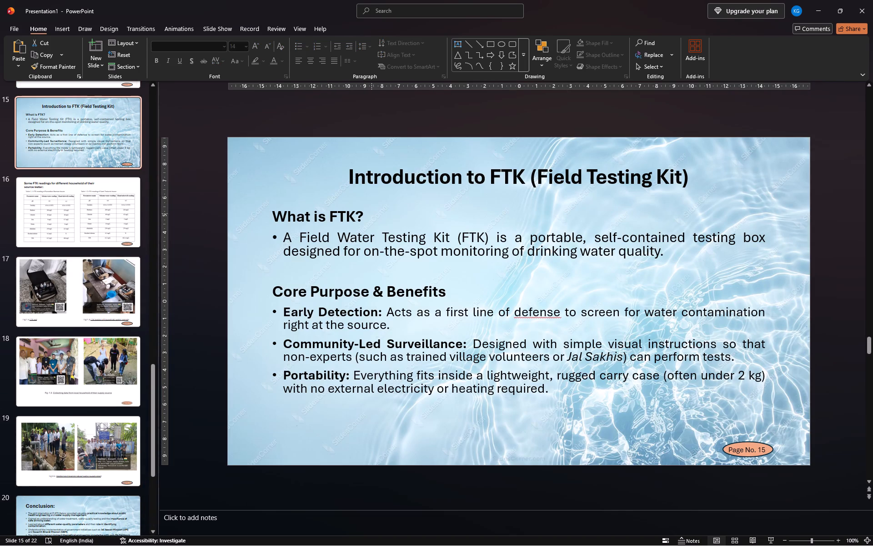
pyautogui.moveTo(361, 215); pyautogui.dragTo(279, 231)
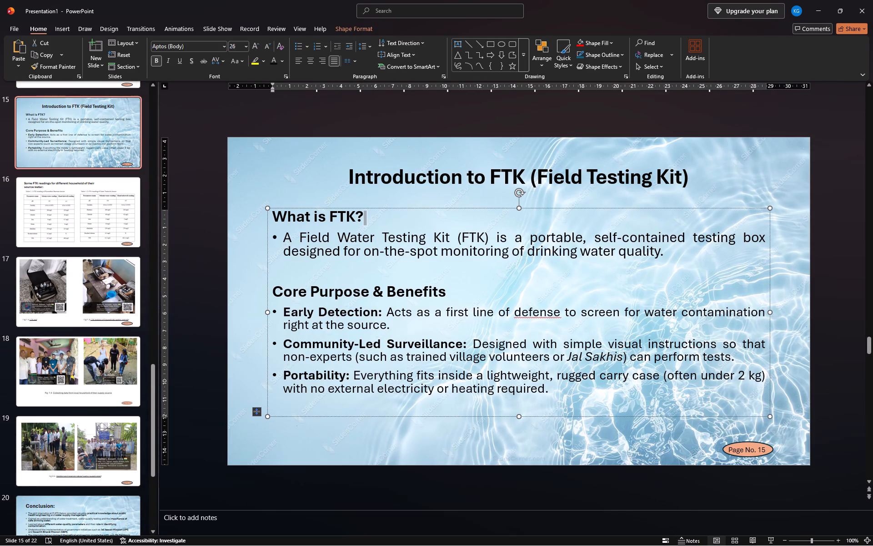
pyautogui.moveTo(279, 231); pyautogui.dragTo(274, 217)
pyautogui.hotkey('ctrl', 'c')
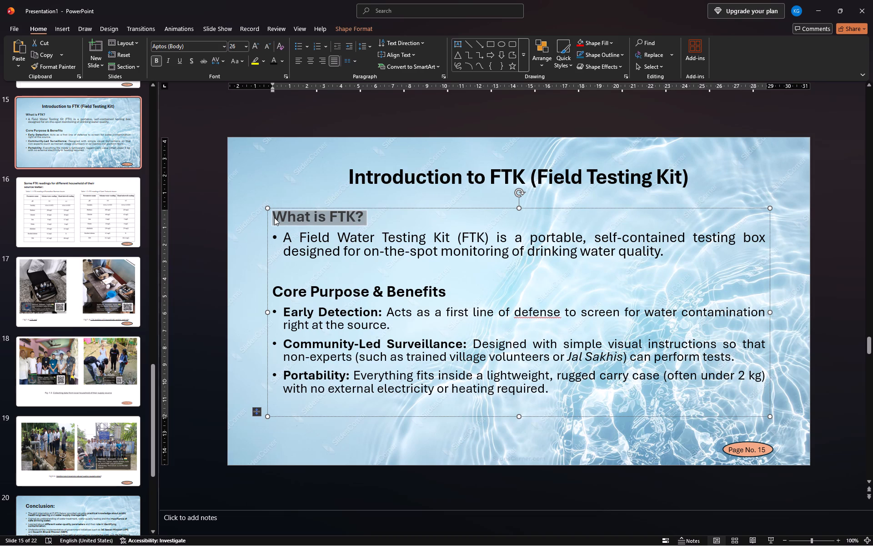
pyautogui.moveTo(450, 292); pyautogui.dragTo(285, 295)
pyautogui.hotkey('ctrl', 'c')
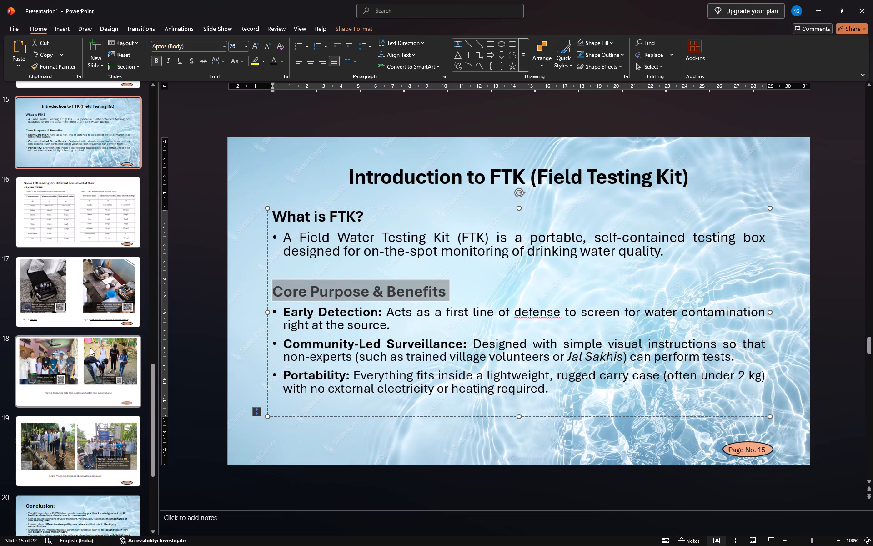
# Copy slide 16's heading "Some FTK readings for different household of their source water:".
pyautogui.click(92, 224)
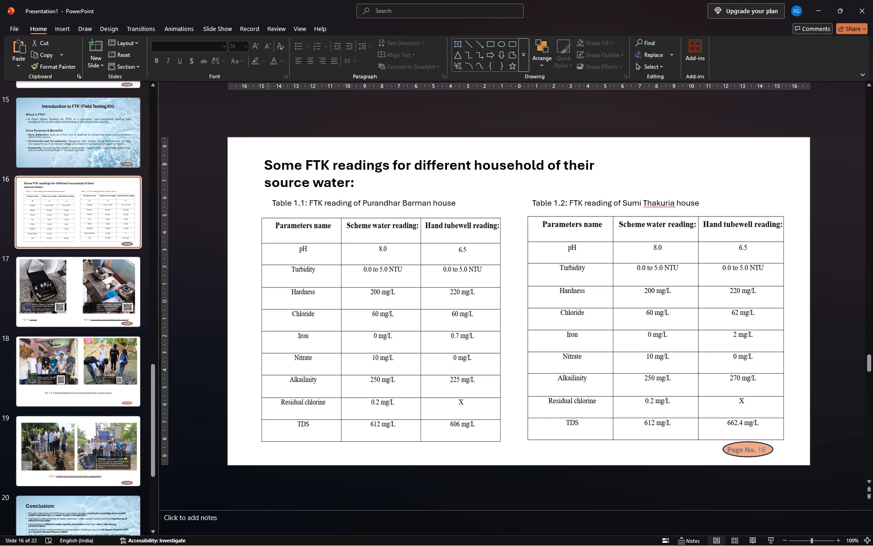
pyautogui.moveTo(267, 165); pyautogui.dragTo(395, 222)
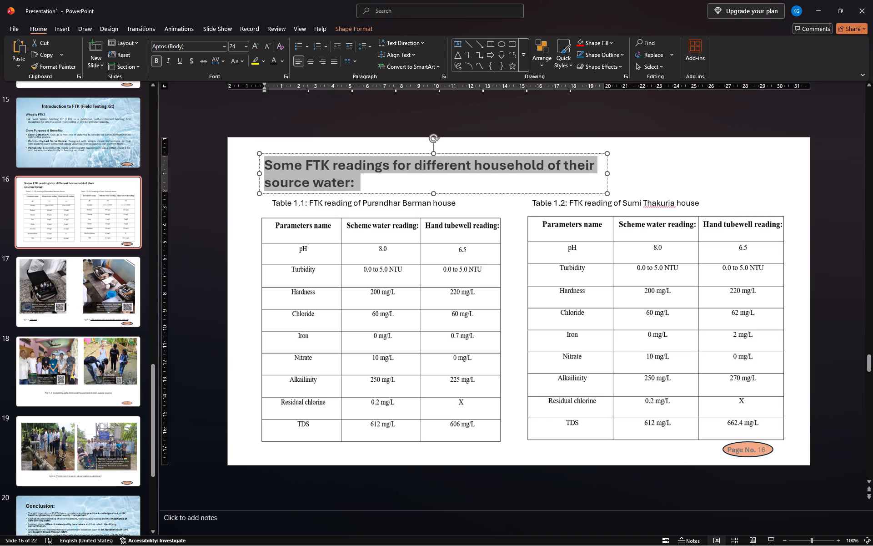
pyautogui.moveTo(395, 222); pyautogui.dragTo(378, 187)
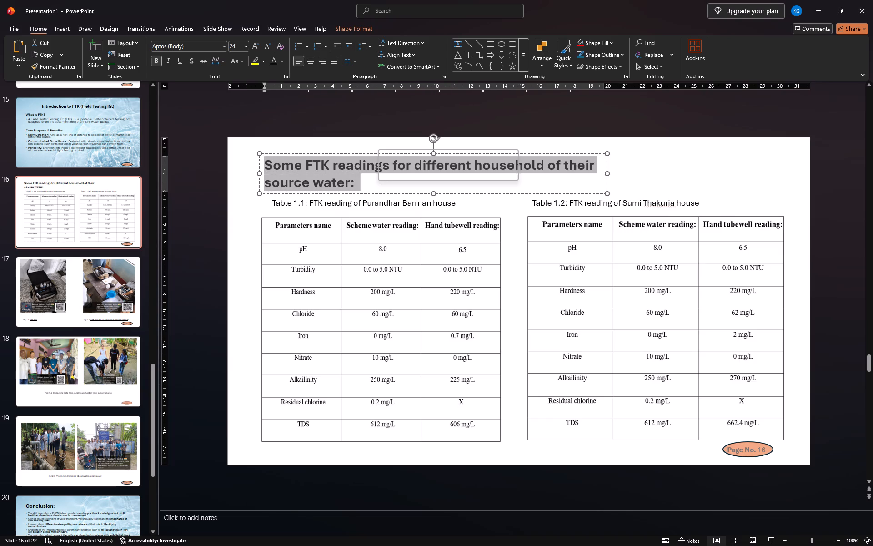
pyautogui.click(532, 105)
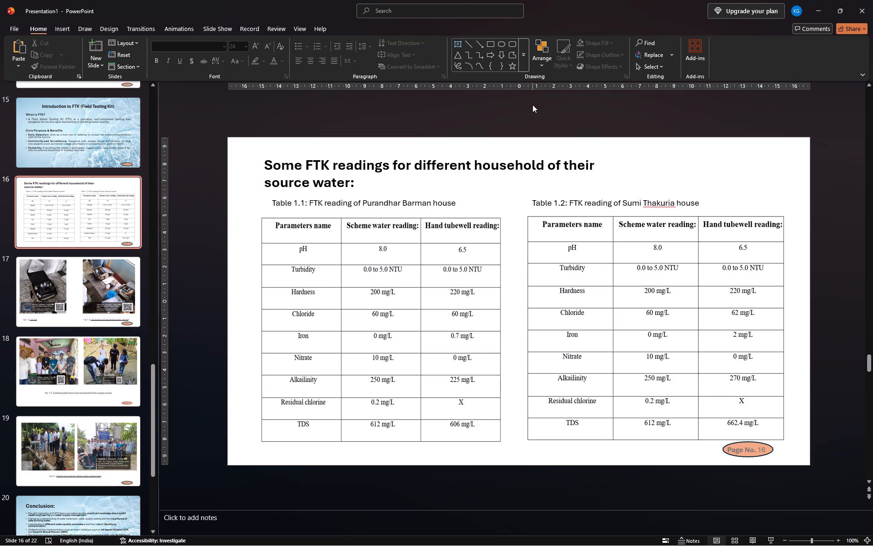
pyautogui.moveTo(266, 165); pyautogui.dragTo(415, 186)
pyautogui.hotkey('ctrl', 'c')
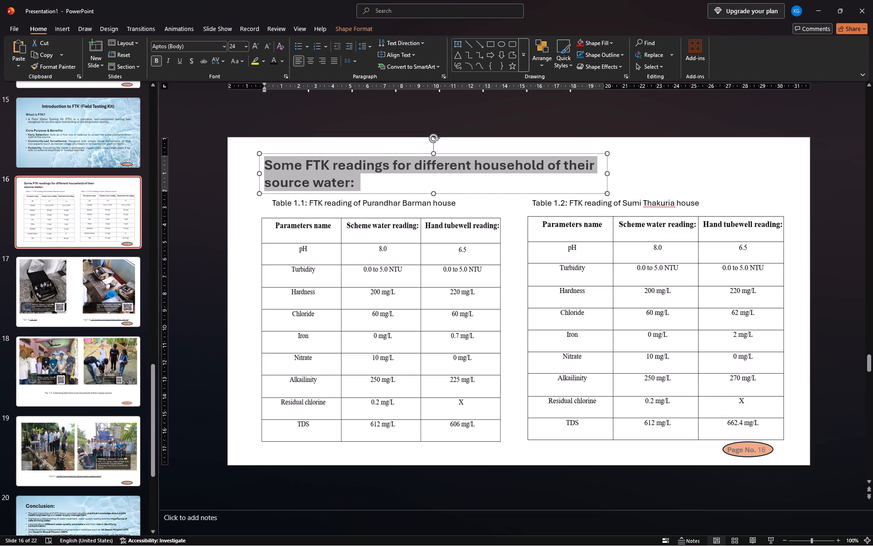
# Paste the copied headings "What is FTK?", "Core Purpose & Benefits" and "Some FTK readings…" under "2.3 Introduction to FTK" in slide 4's table of contents.
pyautogui.click(102, 273)
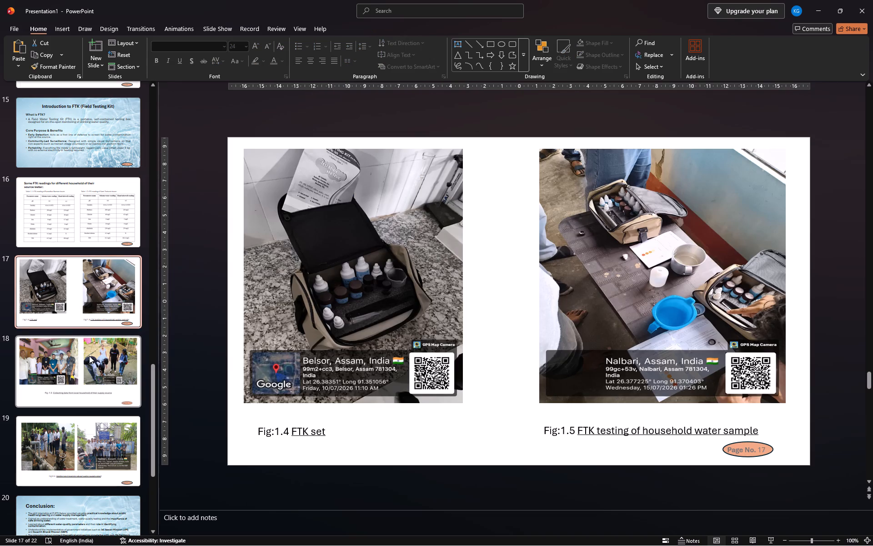
pyautogui.click(89, 356)
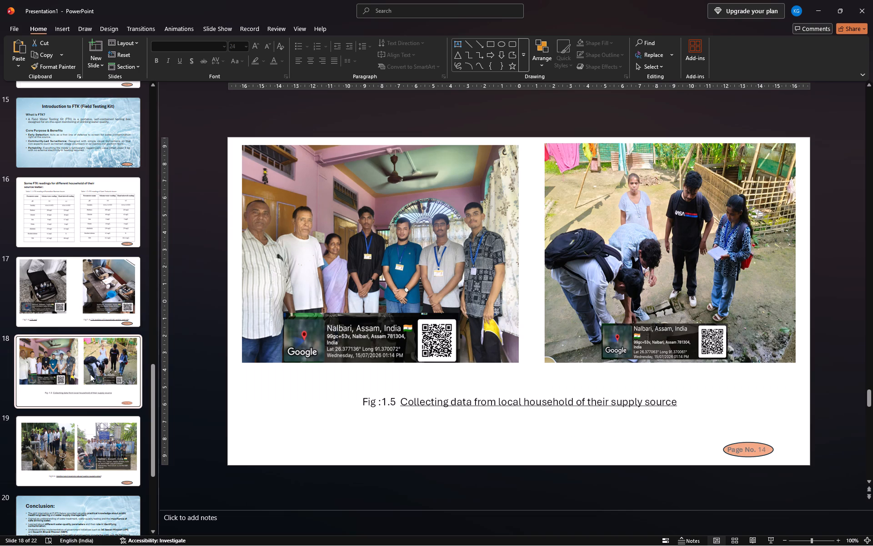
pyautogui.scroll(5, 71, 214)
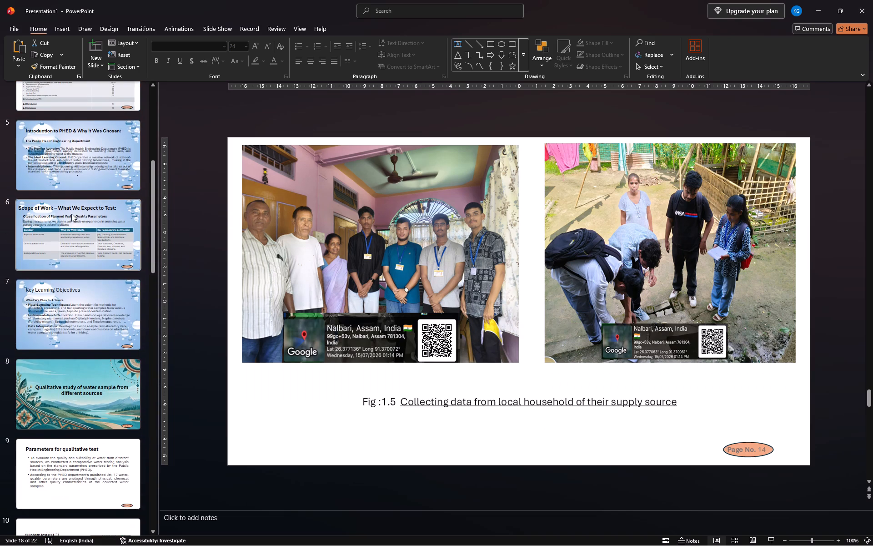
pyautogui.scroll(1, 71, 214)
pyautogui.click(74, 235)
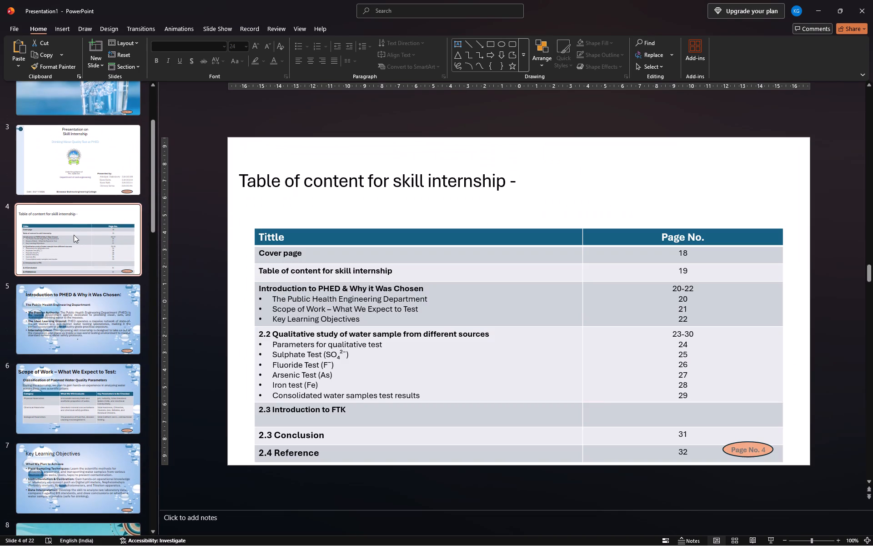
pyautogui.click(328, 418)
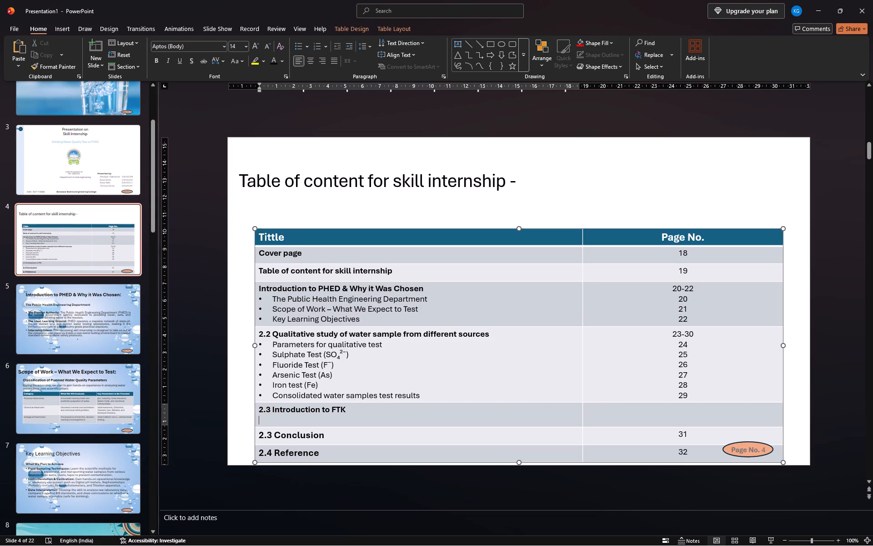
pyautogui.press('super+v')
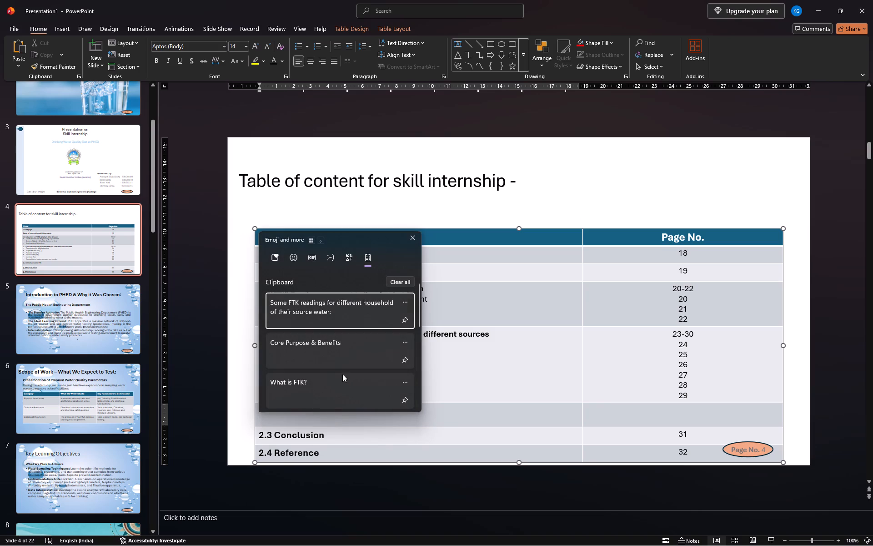
pyautogui.click(341, 387)
pyautogui.hotkey('ctrl', 'v')
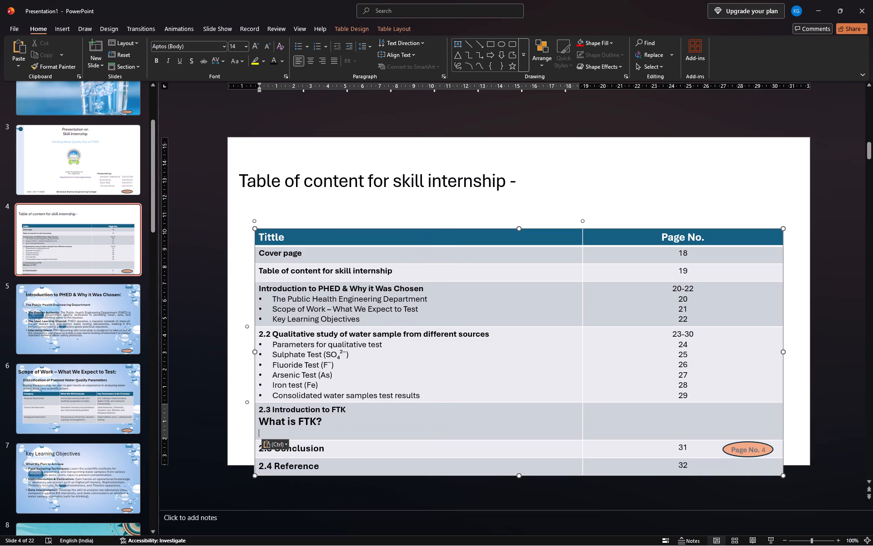
pyautogui.press('super+v')
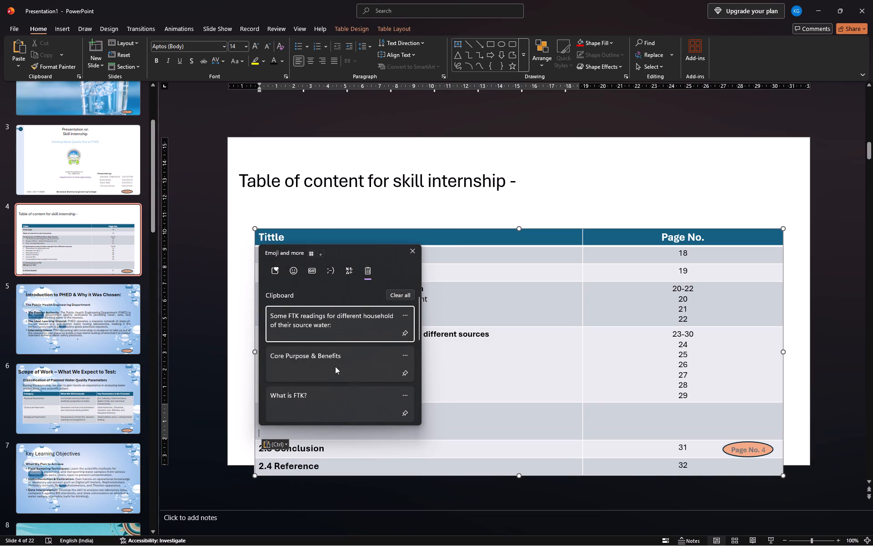
pyautogui.click(336, 364)
pyautogui.hotkey('ctrl', 'v')
pyautogui.press('super+v')
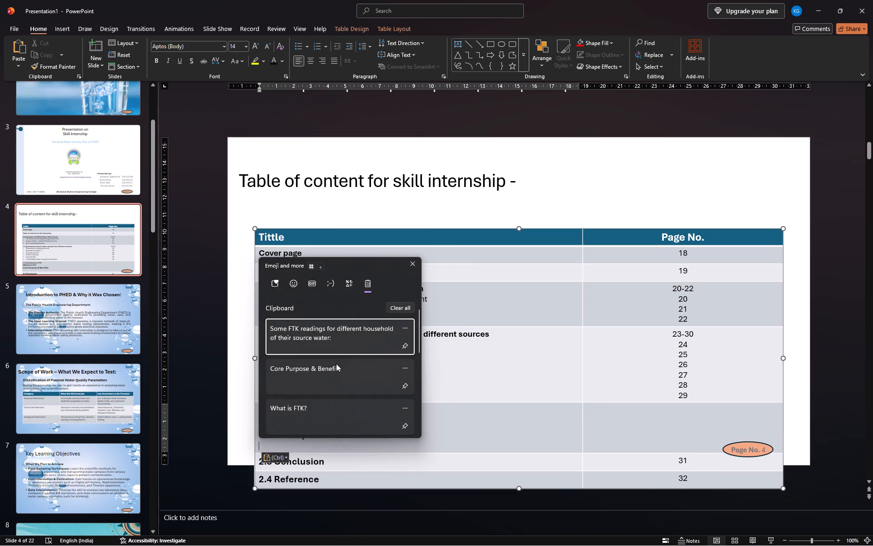
pyautogui.click(343, 347)
pyautogui.hotkey('ctrl', 'v')
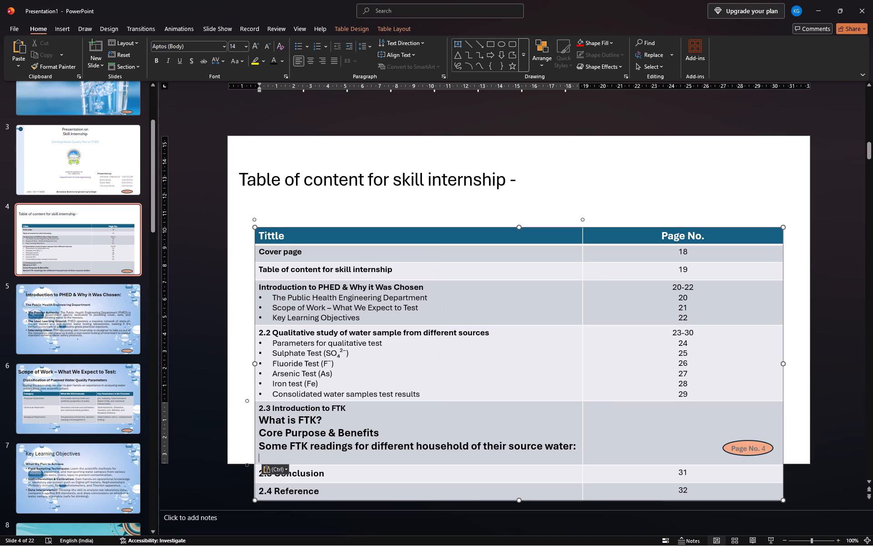
# Format the three pasted FTK headings as non-bold 12 pt bulleted entries.
pyautogui.moveTo(335, 456); pyautogui.dragTo(256, 419)
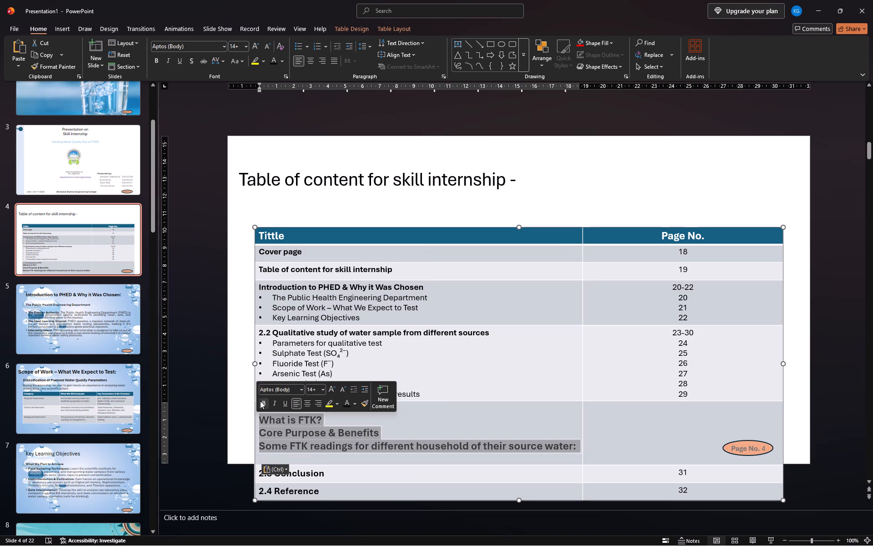
pyautogui.click(260, 401)
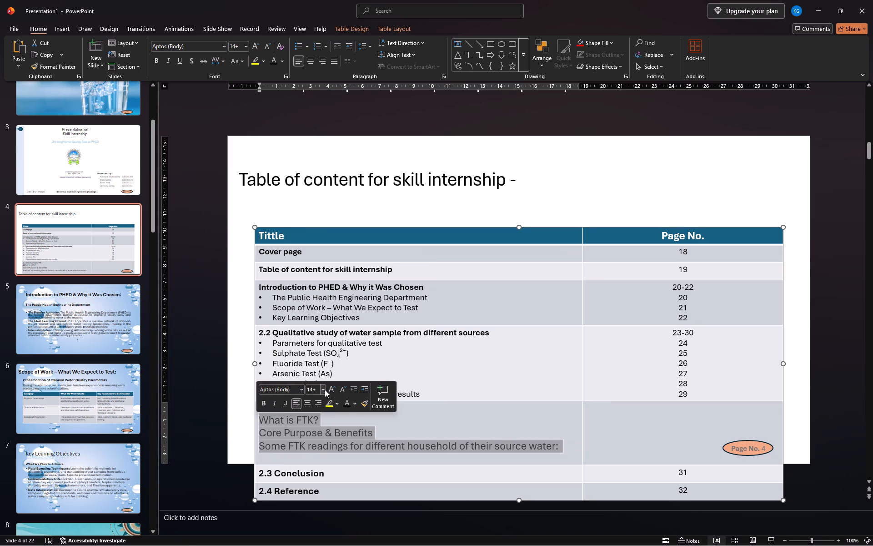
pyautogui.click(325, 389)
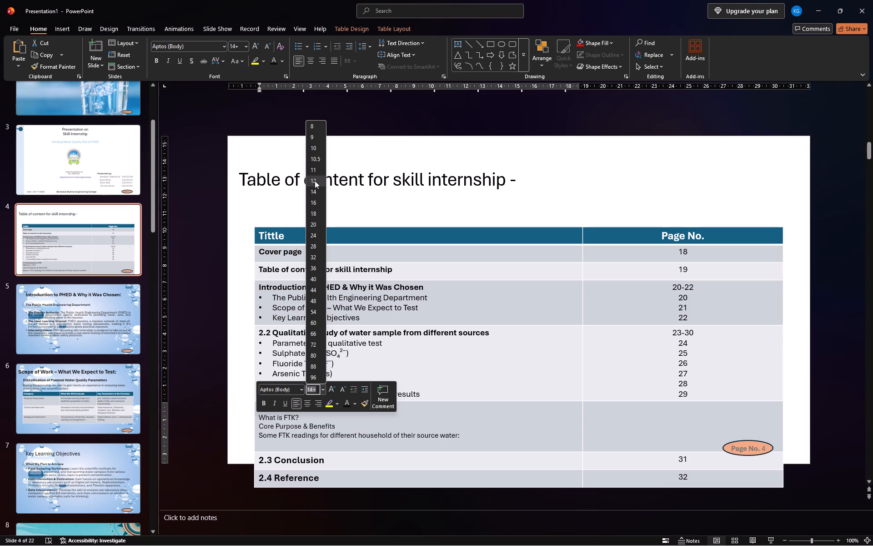
pyautogui.click(315, 181)
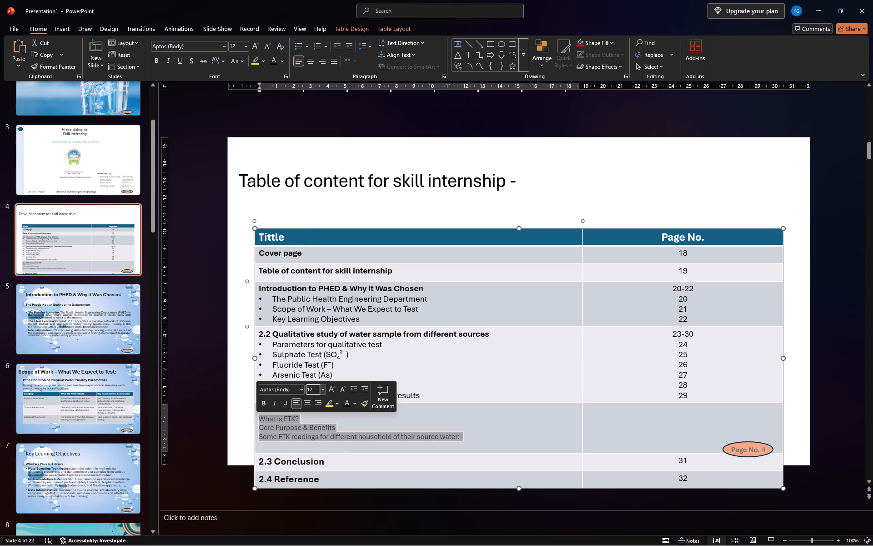
pyautogui.click(301, 46)
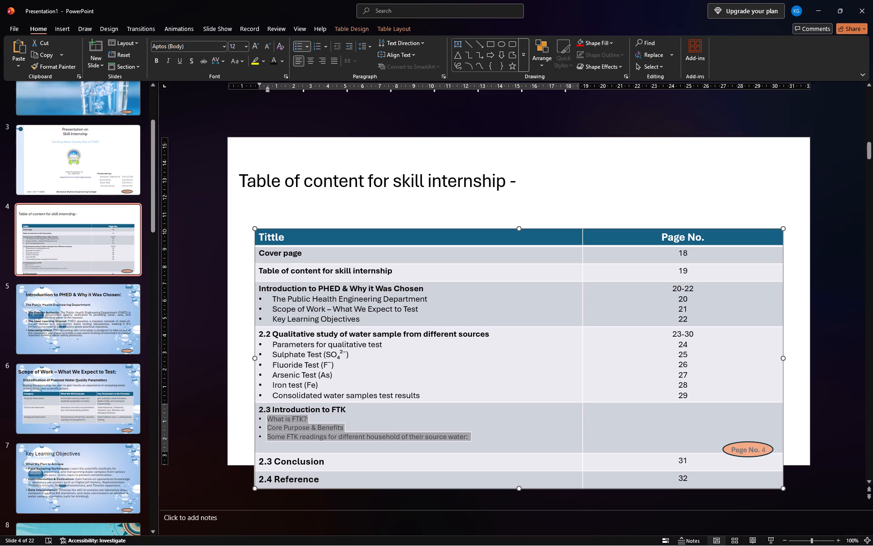
# Move the contents table up to just beneath the slide title so its last row fits on the slide.
pyautogui.moveTo(370, 229); pyautogui.dragTo(367, 201)
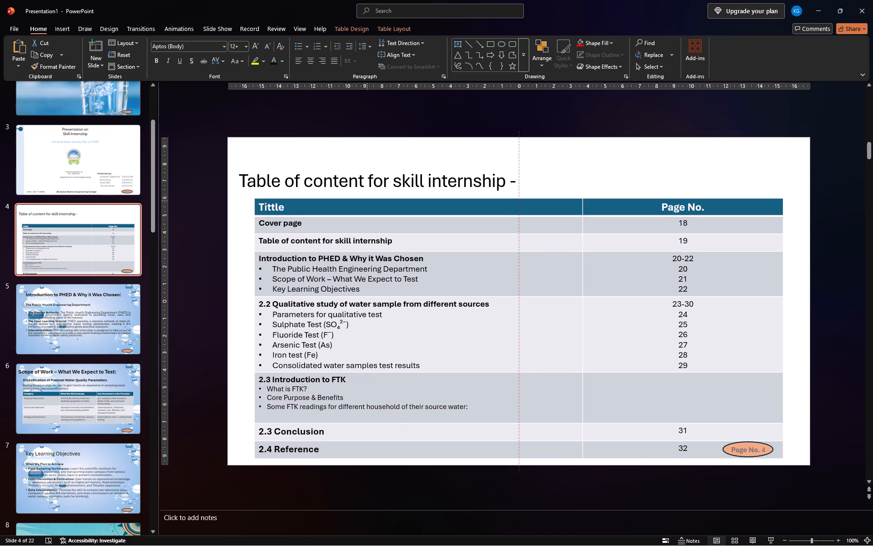
pyautogui.moveTo(367, 201); pyautogui.dragTo(367, 199)
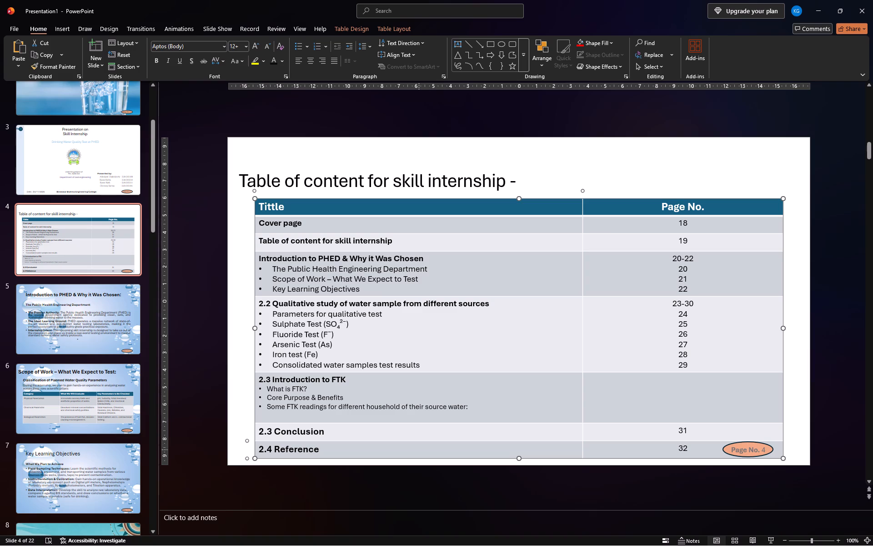
# Set the text in all table rows below the header, in both columns, to 12 pt.
pyautogui.moveTo(419, 450); pyautogui.dragTo(274, 233)
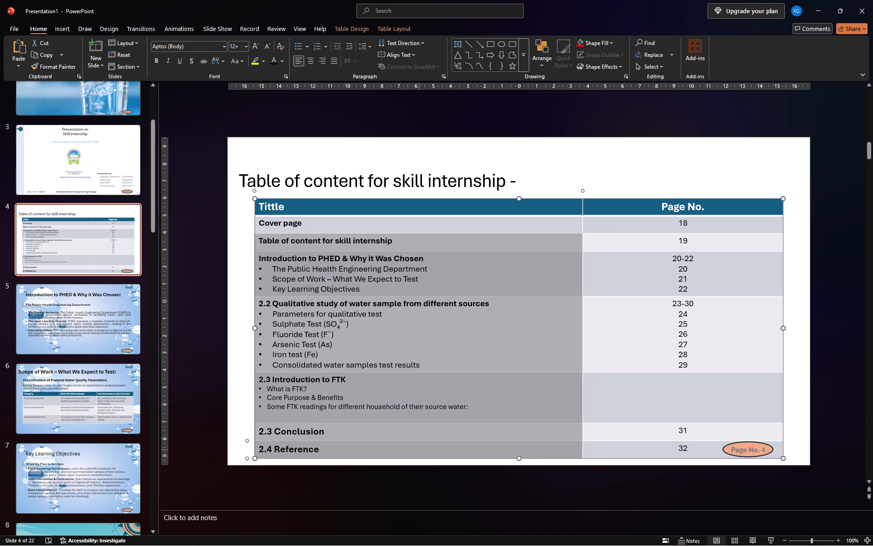
pyautogui.moveTo(274, 233); pyautogui.dragTo(523, 417)
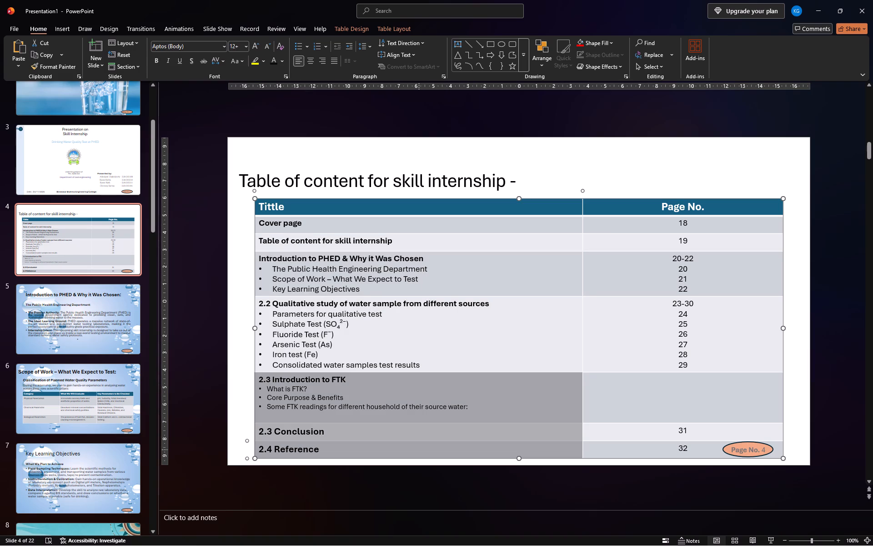
pyautogui.moveTo(523, 417); pyautogui.dragTo(243, 304)
pyautogui.click(243, 304)
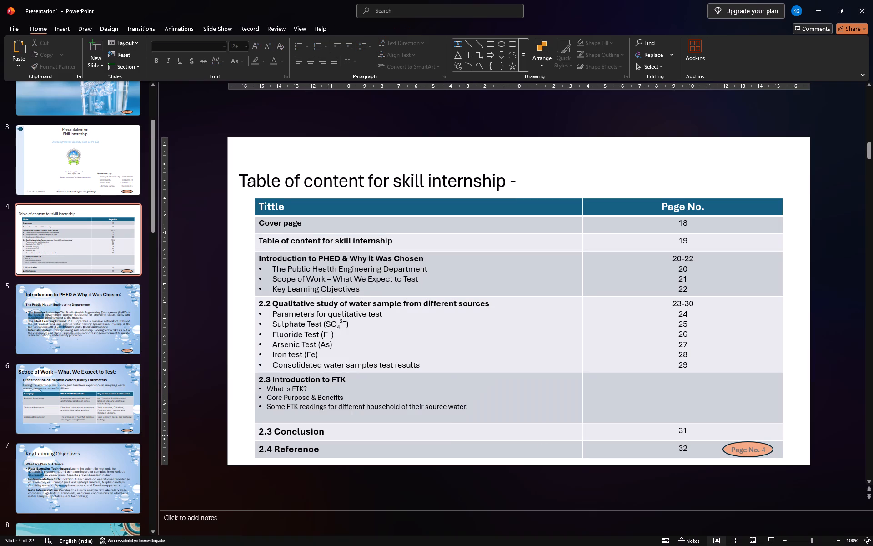
pyautogui.moveTo(705, 453); pyautogui.dragTo(318, 239)
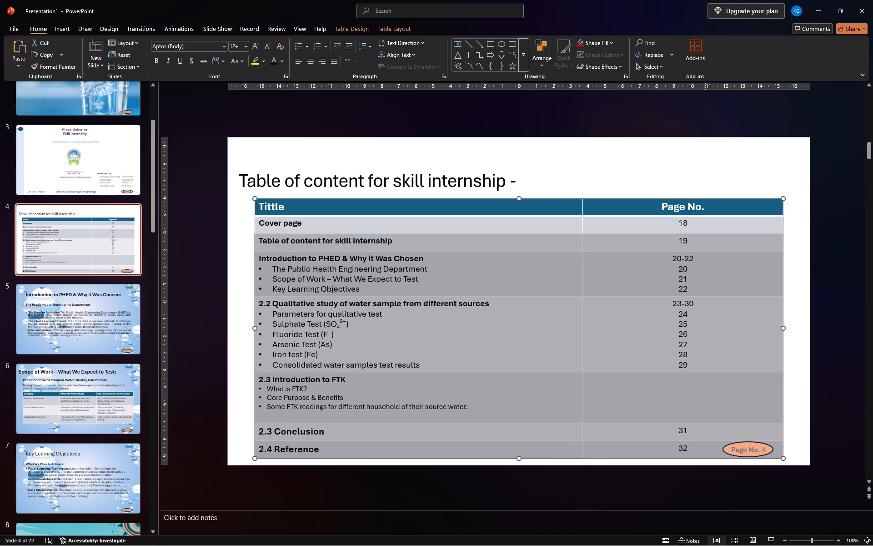
pyautogui.moveTo(318, 239); pyautogui.dragTo(266, 219)
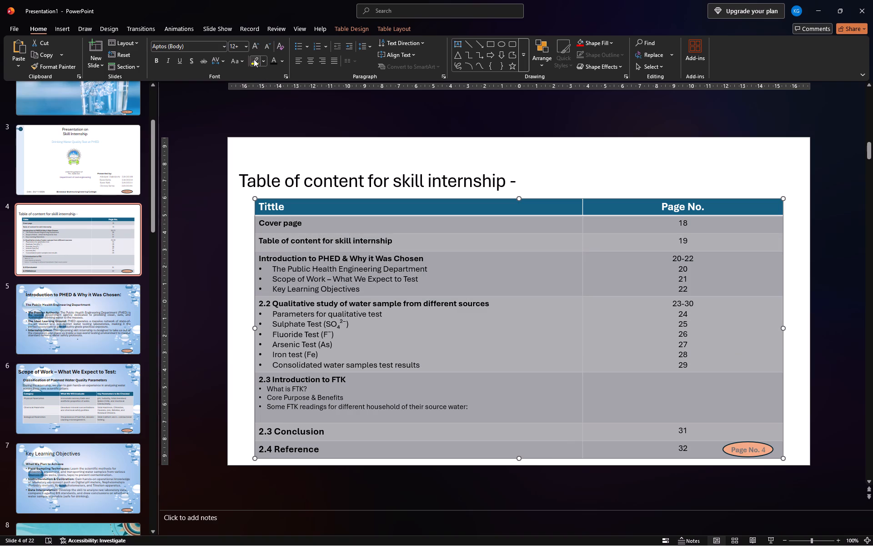
pyautogui.click(246, 45)
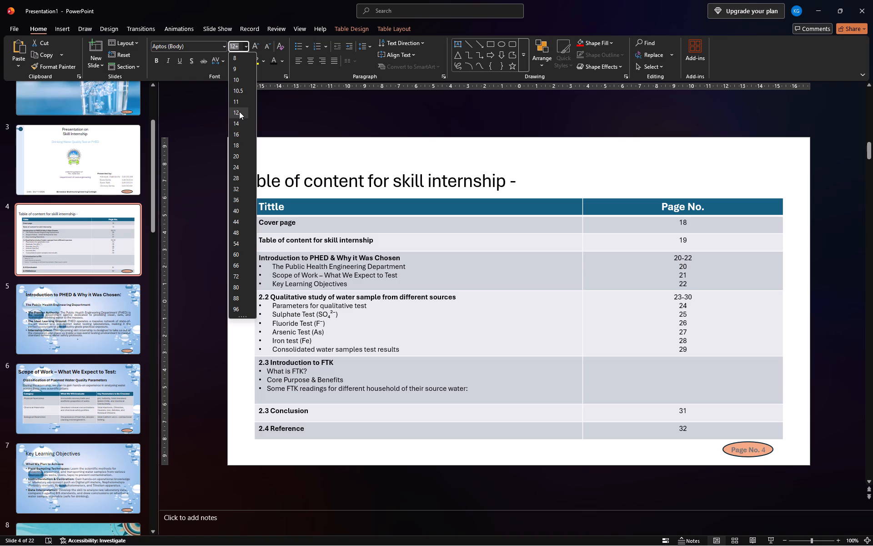
pyautogui.click(239, 111)
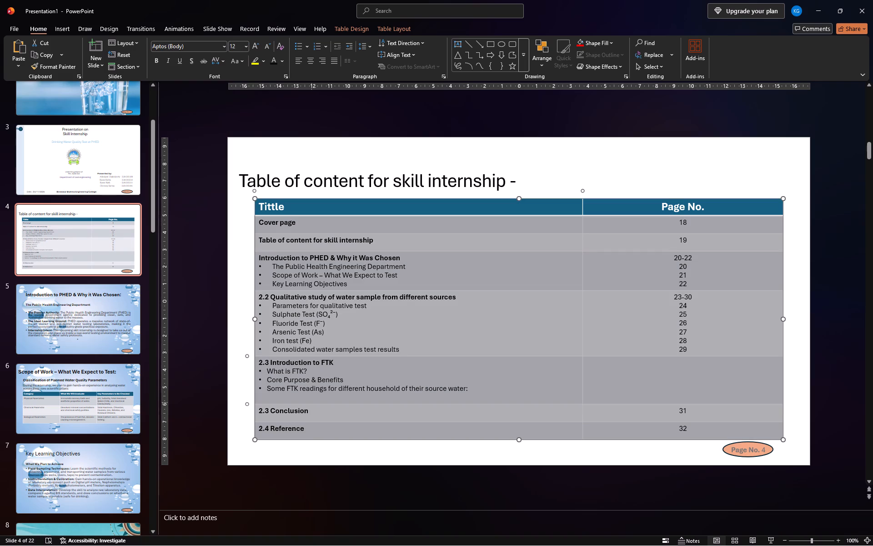
# Delete the empty line below the last FTK entry in the table of contents.
pyautogui.click(307, 399)
pyautogui.press('BackSpace')
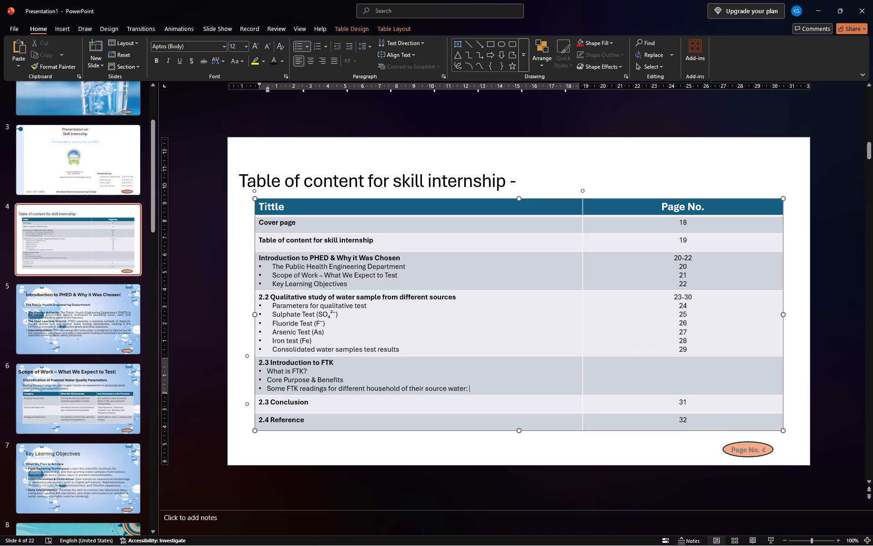
# Reduce the heights of the Conclusion row and the "Table of content for skill internship" row to tighten the table.
pyautogui.click(309, 410)
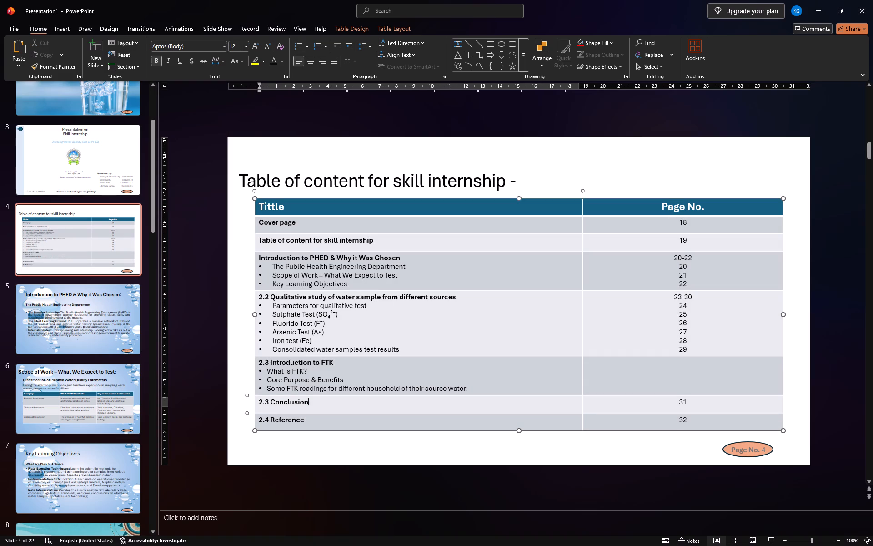
pyautogui.press('Down')
pyautogui.press('Up')
pyautogui.moveTo(314, 414); pyautogui.dragTo(315, 404)
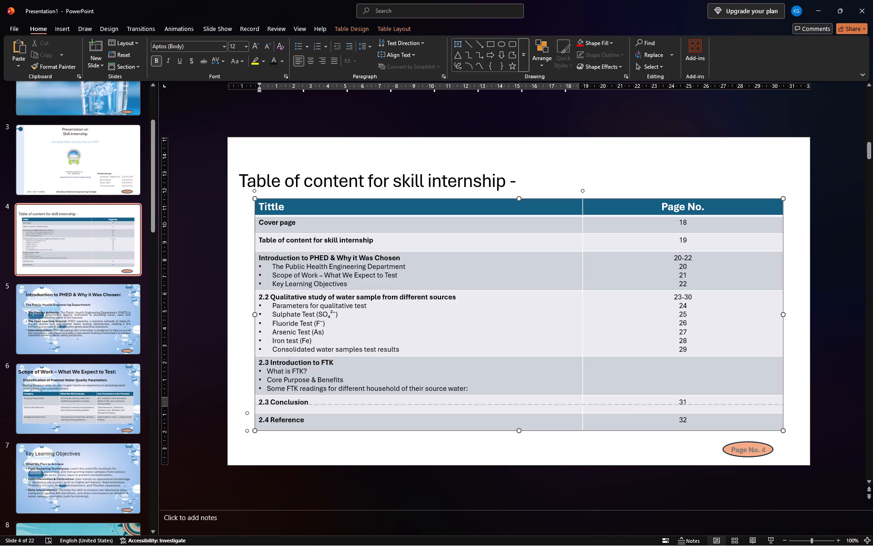
pyautogui.moveTo(315, 404); pyautogui.dragTo(315, 409)
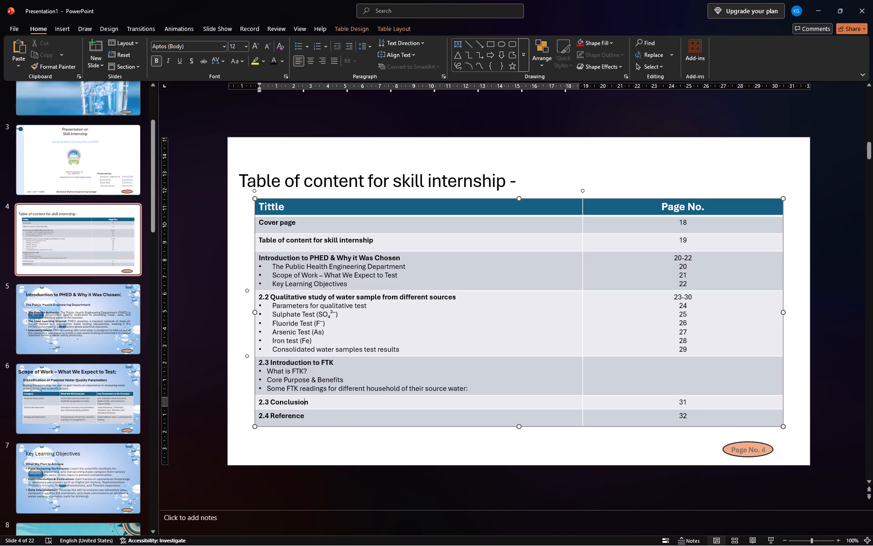
pyautogui.moveTo(378, 252); pyautogui.dragTo(379, 249)
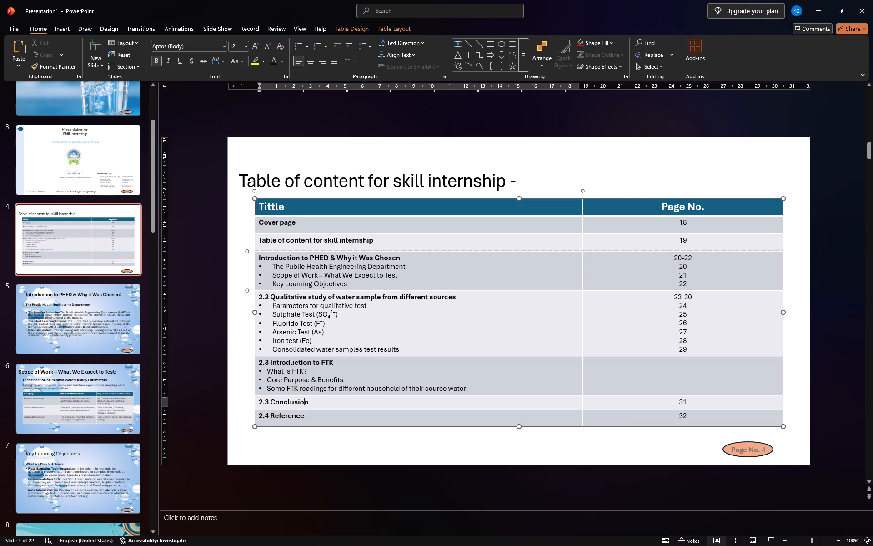
pyautogui.moveTo(379, 249); pyautogui.dragTo(379, 247)
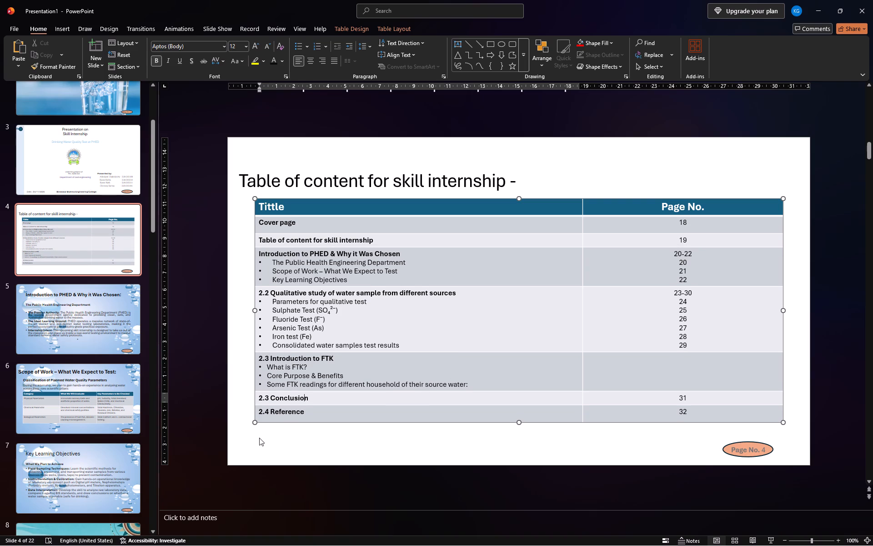
# Renumber the Conclusion entry as 2.4 and the Reference entry as 2.5.
pyautogui.click(269, 399)
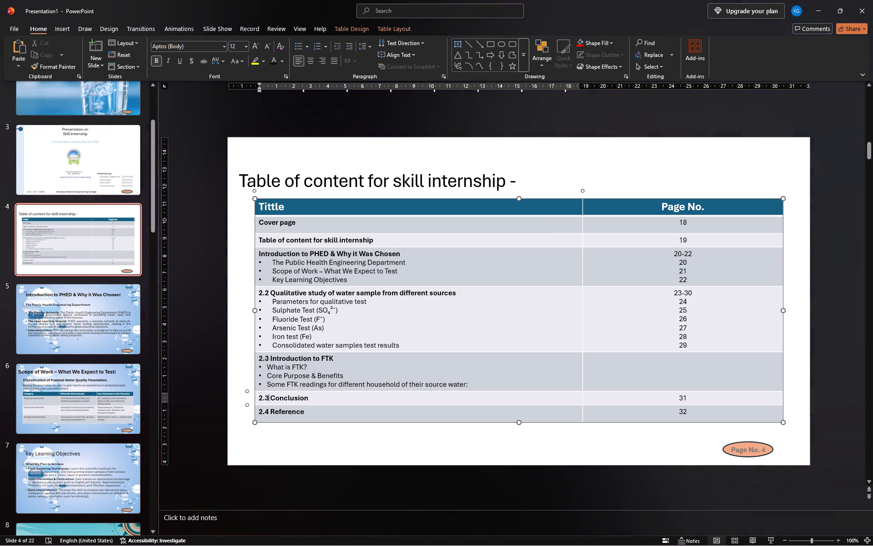
pyautogui.press('BackSpace')
pyautogui.press('4')
pyautogui.press('Down')
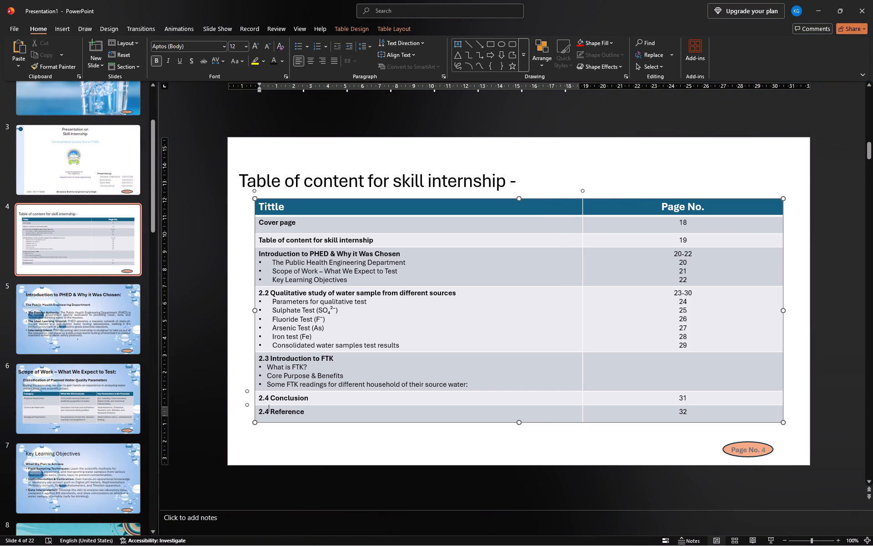
pyautogui.press('BackSpace')
pyautogui.press('5')
# Check the figure caption numbering on the slides from the Iron test through the water supply plant visit.
pyautogui.scroll(-11, 78, 428)
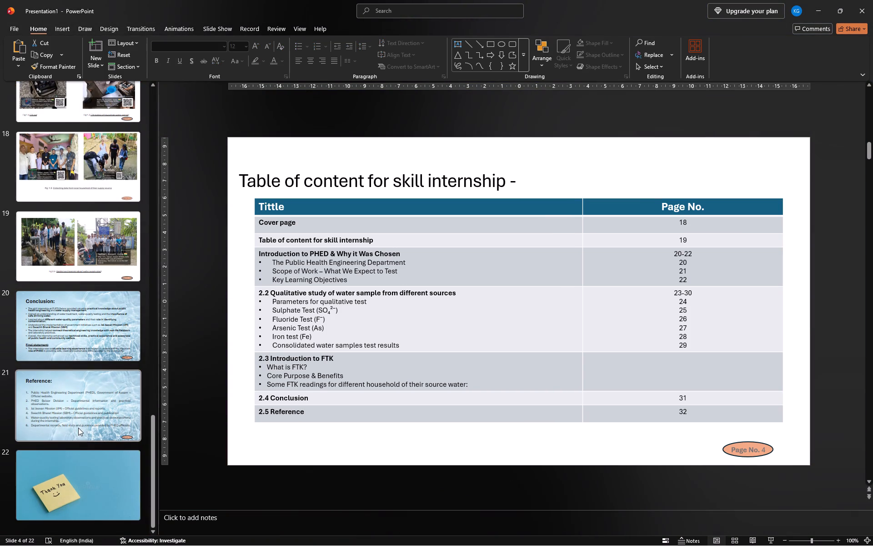
pyautogui.scroll(1, 78, 428)
pyautogui.click(78, 428)
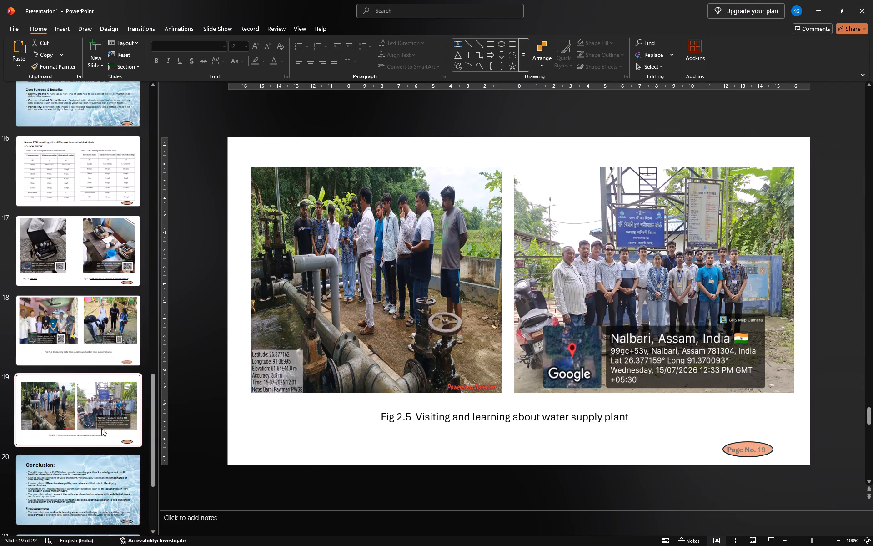
pyautogui.scroll(1, 91, 330)
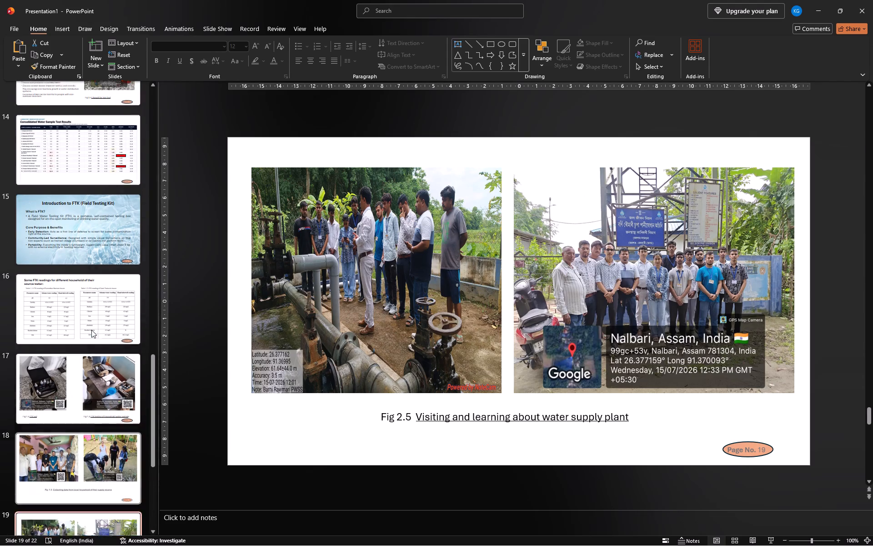
pyautogui.scroll(1, 91, 330)
pyautogui.click(100, 188)
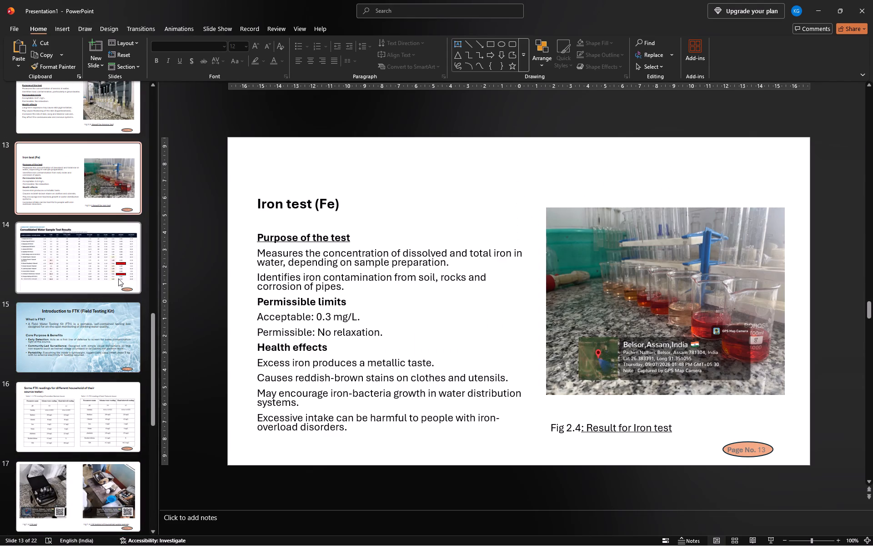
pyautogui.scroll(-3, 106, 339)
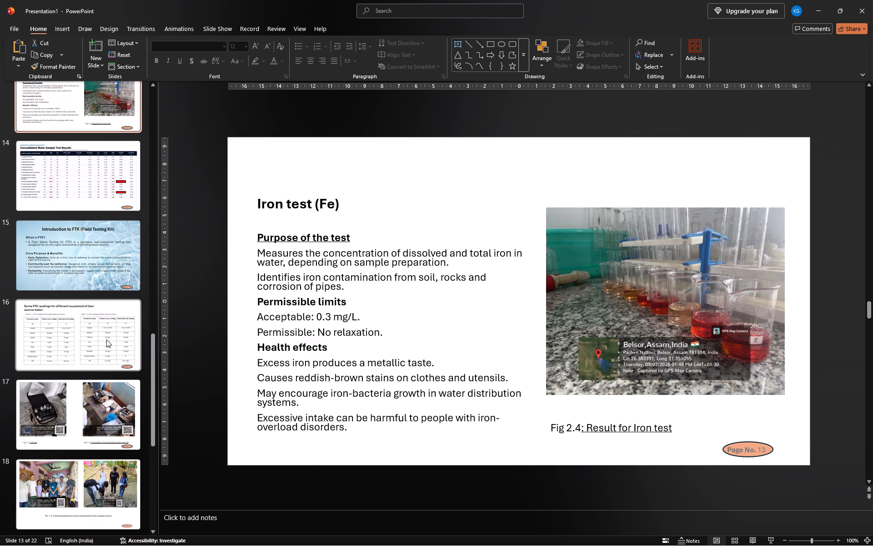
pyautogui.scroll(-1, 106, 339)
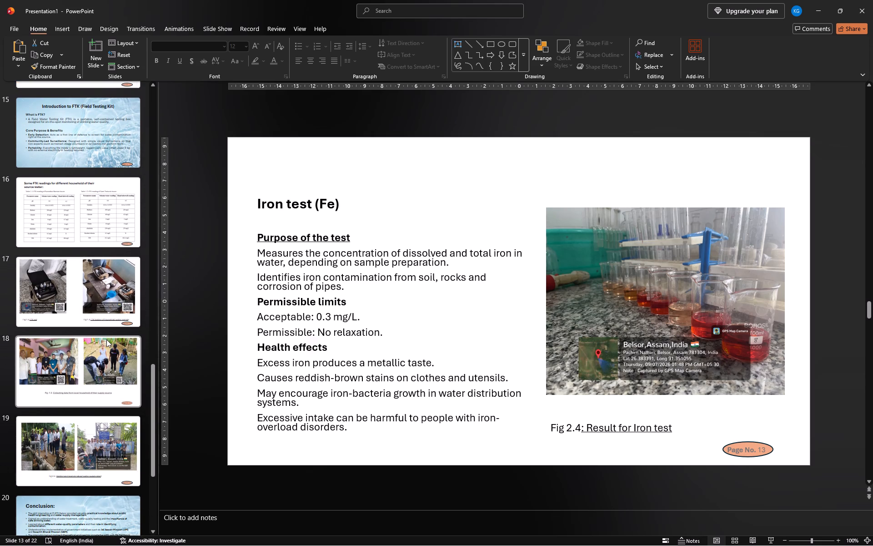
# Renumber the "FTK set" figure caption on slide 17 as 2.5.
pyautogui.click(89, 386)
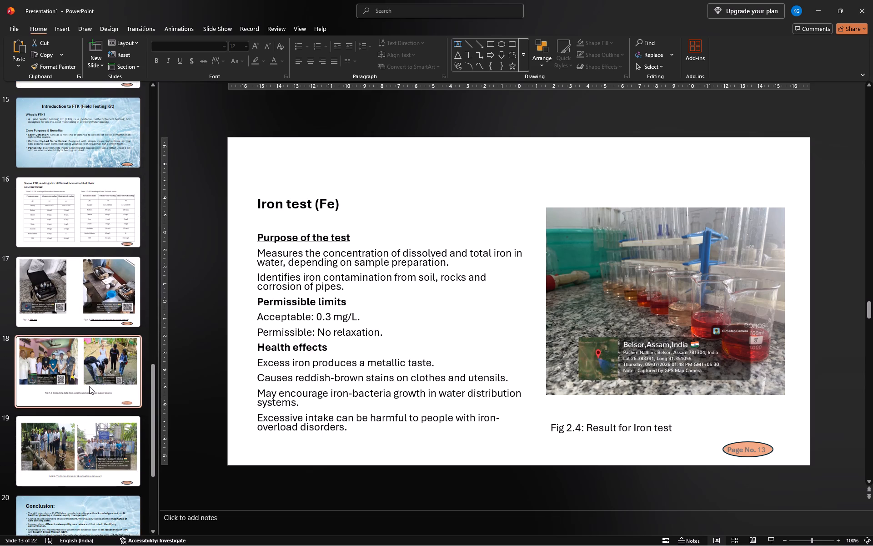
pyautogui.click(83, 319)
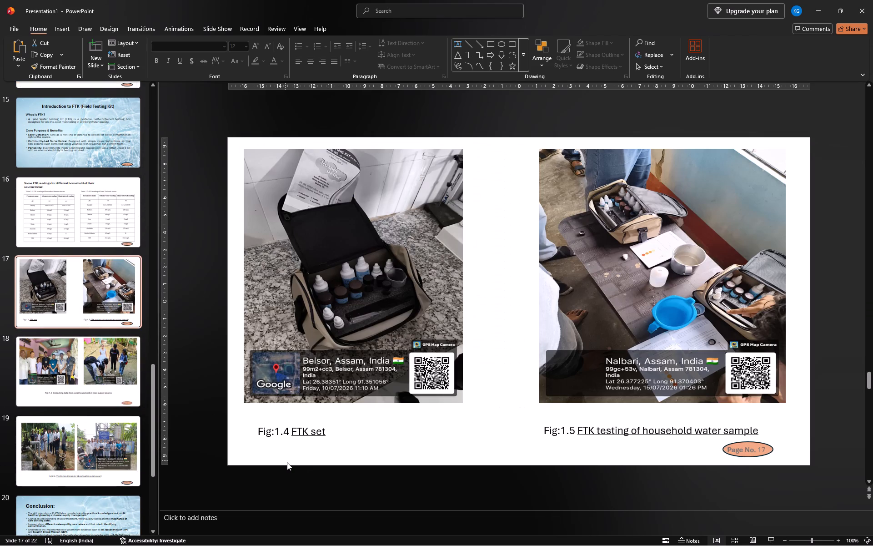
pyautogui.click(287, 433)
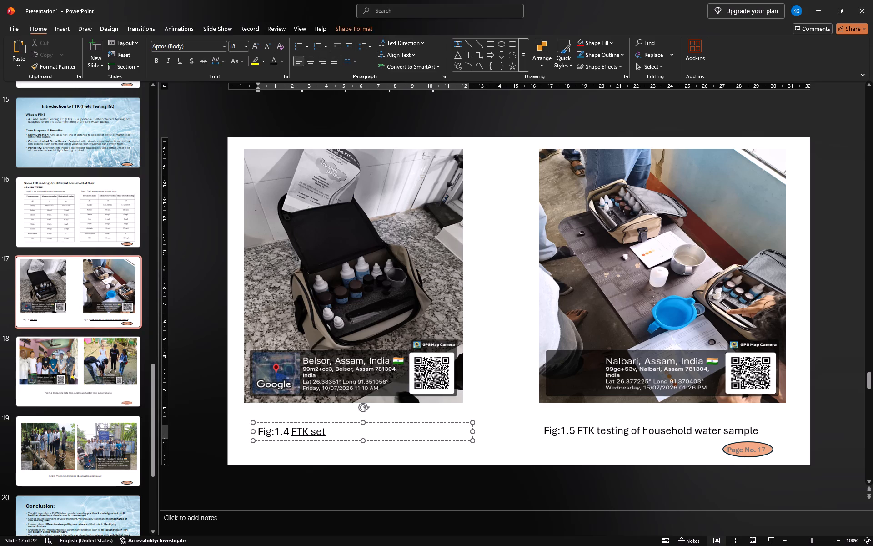
pyautogui.press('BackSpace')
pyautogui.press('BackSpace')
pyautogui.press('BackSpace')
pyautogui.write('2.5')
# Renumber the "FTK testing of household water sample" figure caption on slide 17 as 2.6.
pyautogui.click(573, 430)
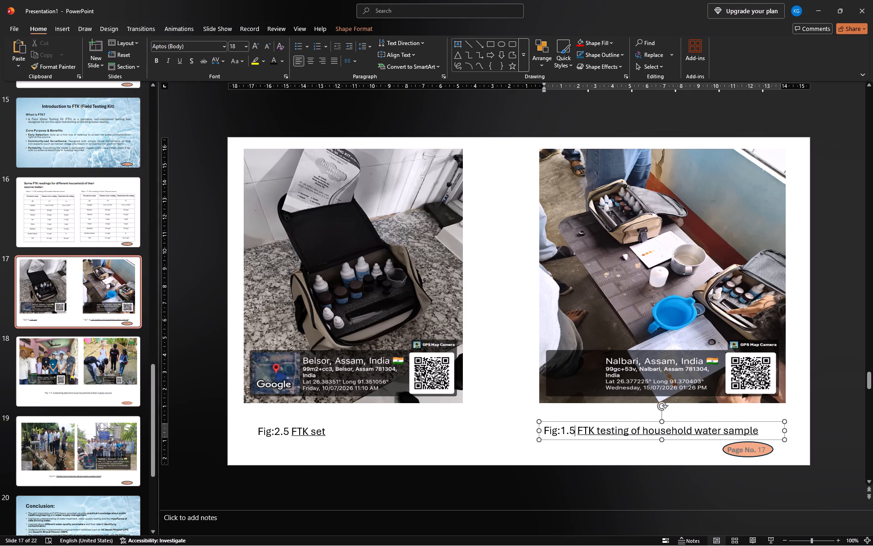
pyautogui.press('BackSpace')
pyautogui.press('BackSpace')
pyautogui.press('BackSpace')
pyautogui.write('2.6')
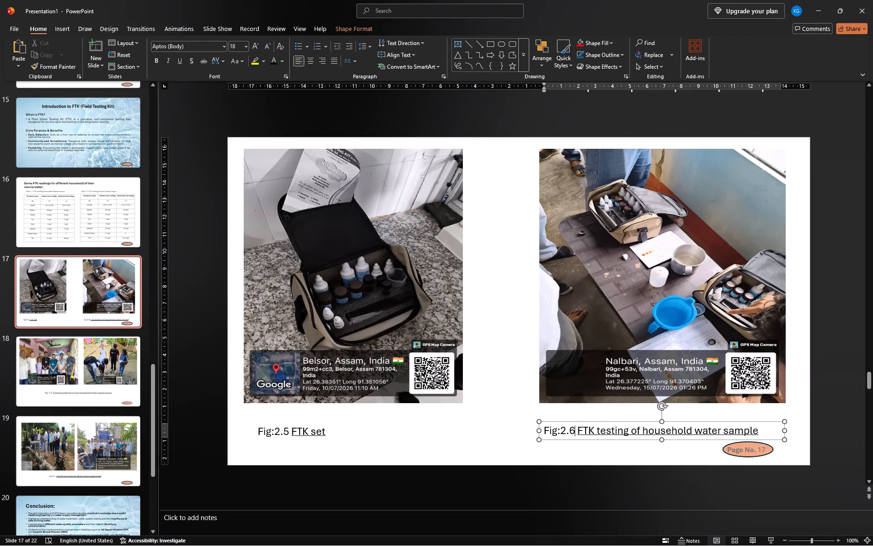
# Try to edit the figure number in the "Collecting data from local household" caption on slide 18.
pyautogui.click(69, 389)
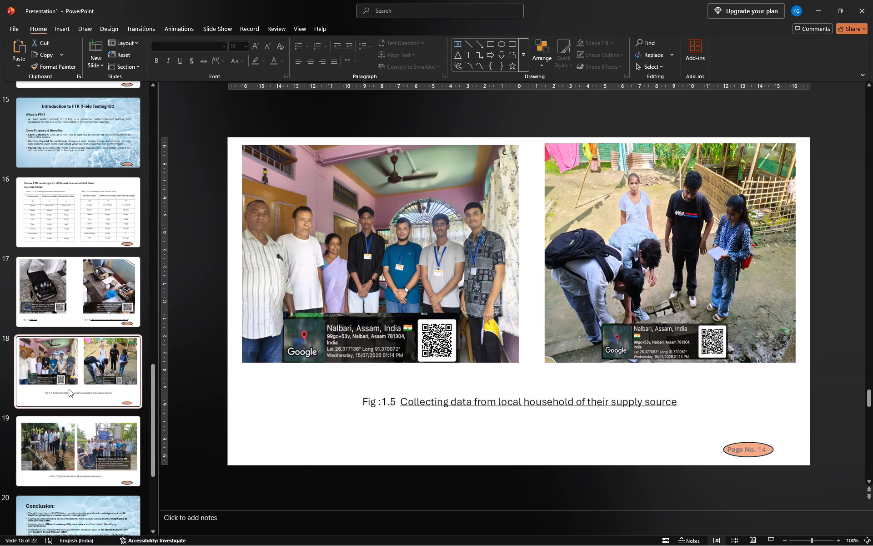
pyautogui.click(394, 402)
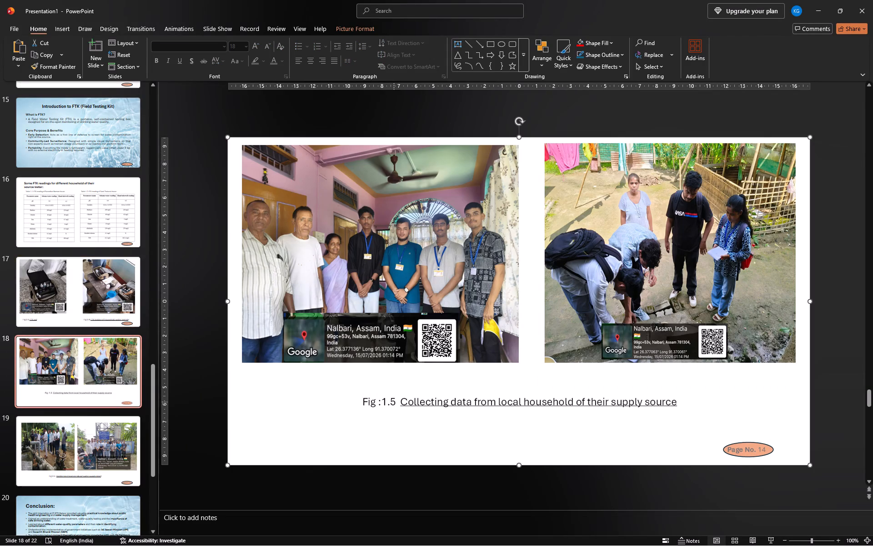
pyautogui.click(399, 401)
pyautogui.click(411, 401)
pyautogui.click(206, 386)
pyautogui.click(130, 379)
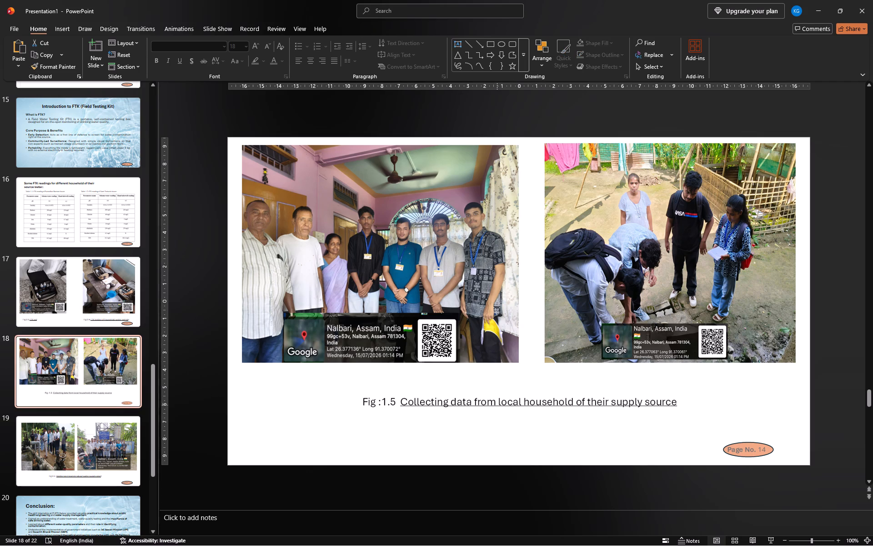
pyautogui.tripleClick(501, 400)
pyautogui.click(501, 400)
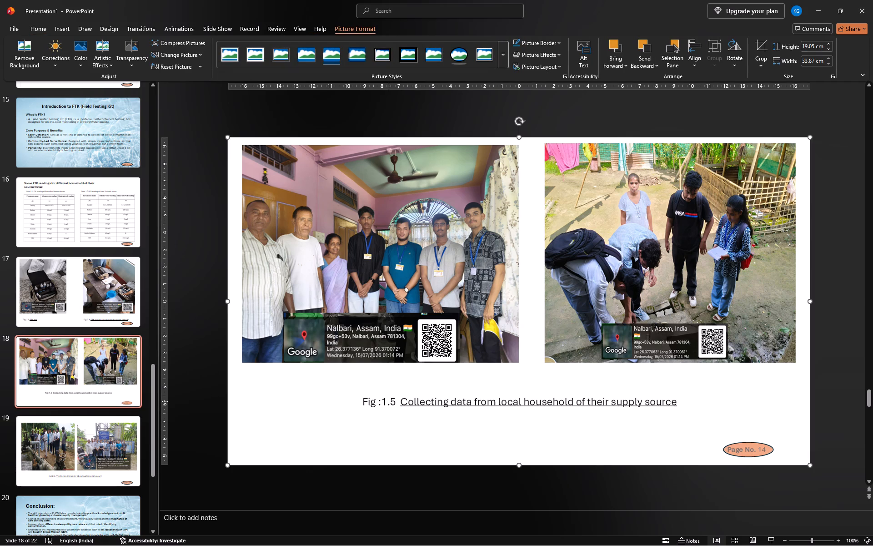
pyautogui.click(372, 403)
# Renumber the "Visiting and learning about water supply plant" figure caption on slide 19 as 2.8.
pyautogui.click(105, 458)
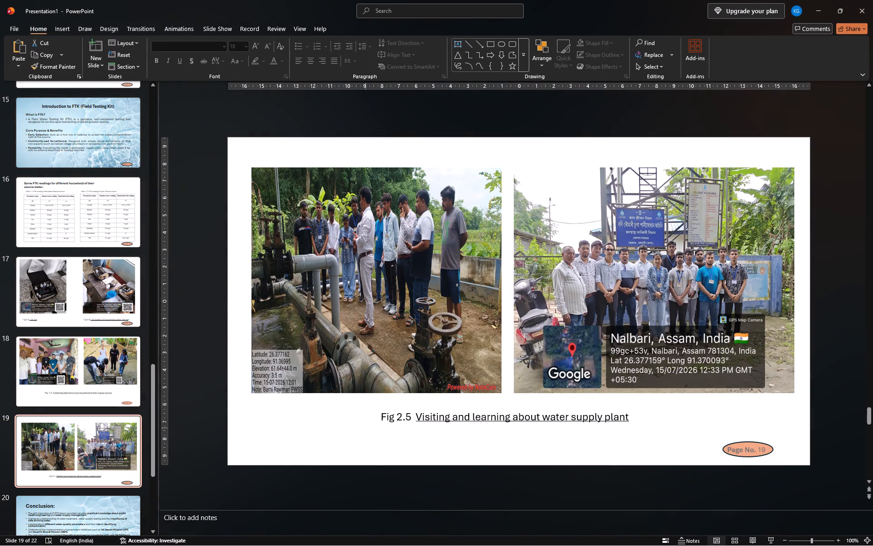
pyautogui.click(411, 418)
pyautogui.press('BackSpace')
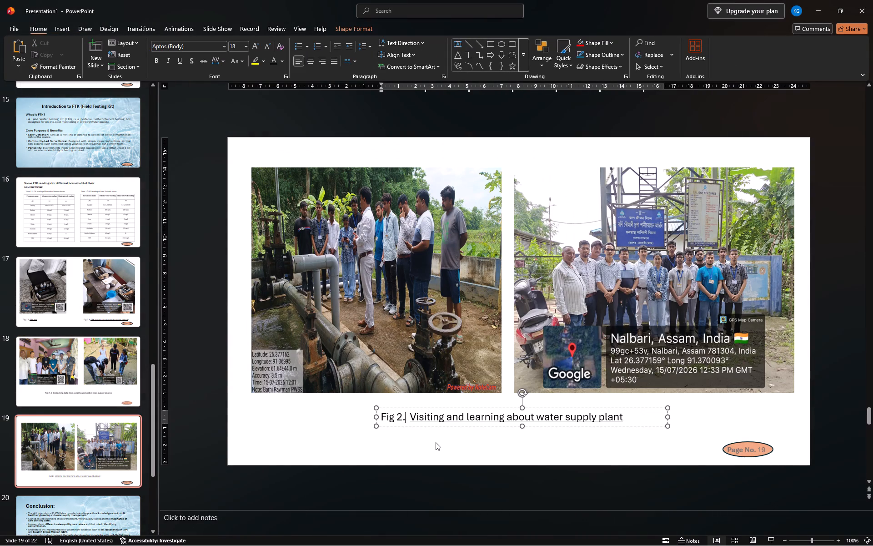
pyautogui.press('8')
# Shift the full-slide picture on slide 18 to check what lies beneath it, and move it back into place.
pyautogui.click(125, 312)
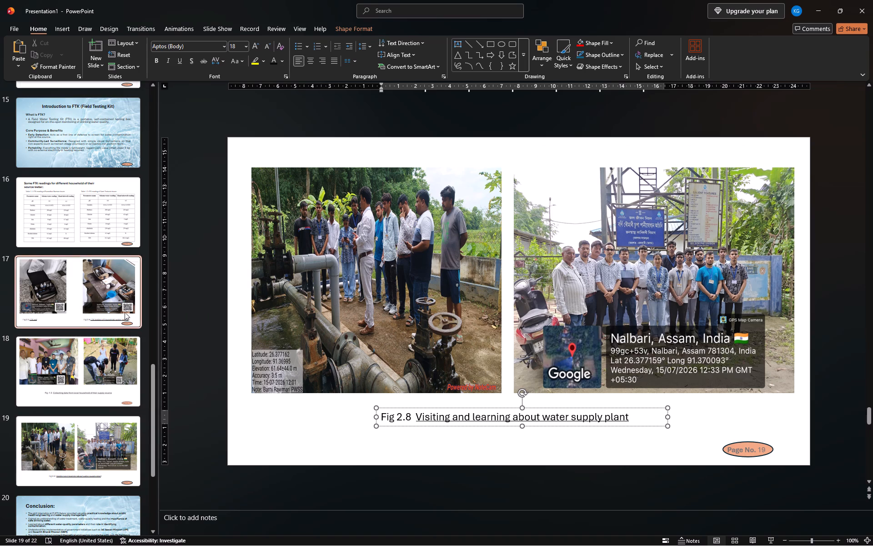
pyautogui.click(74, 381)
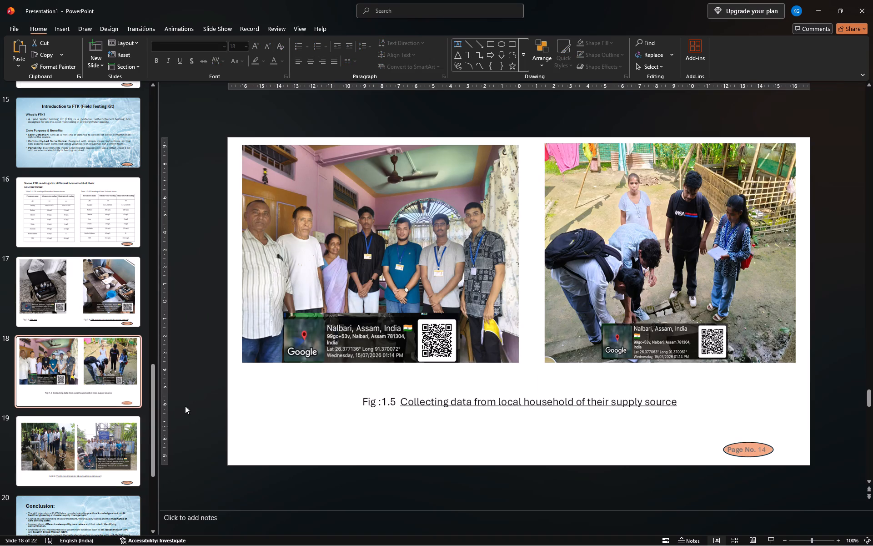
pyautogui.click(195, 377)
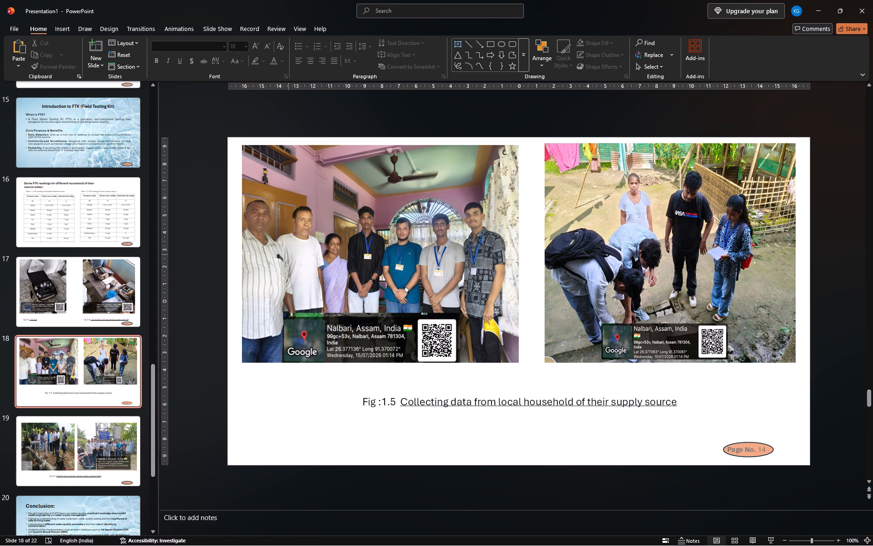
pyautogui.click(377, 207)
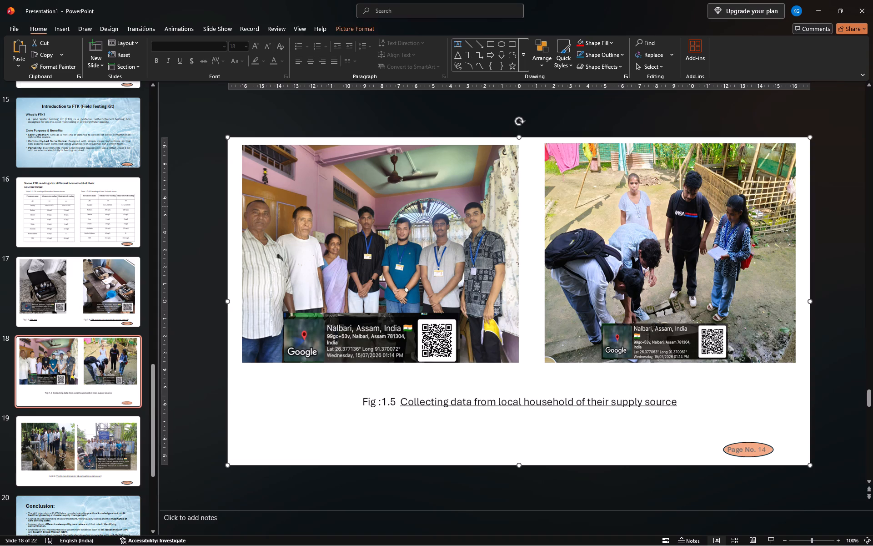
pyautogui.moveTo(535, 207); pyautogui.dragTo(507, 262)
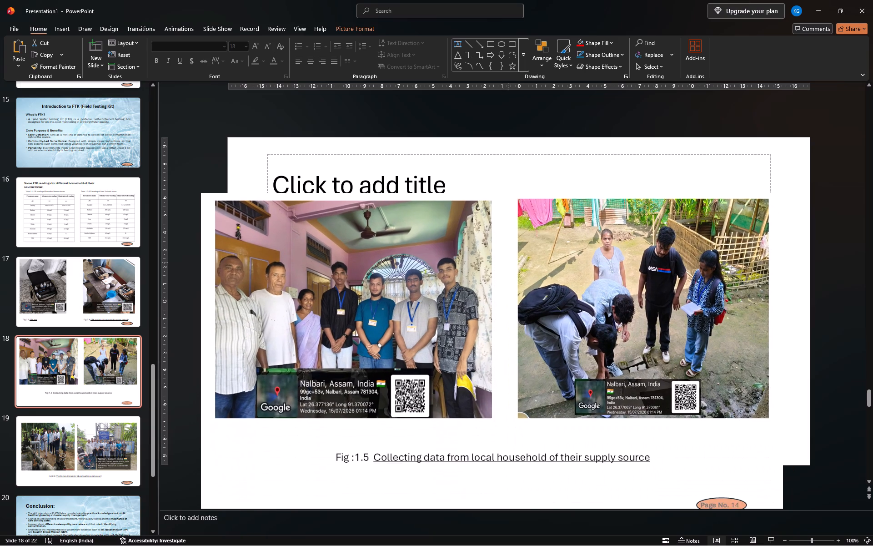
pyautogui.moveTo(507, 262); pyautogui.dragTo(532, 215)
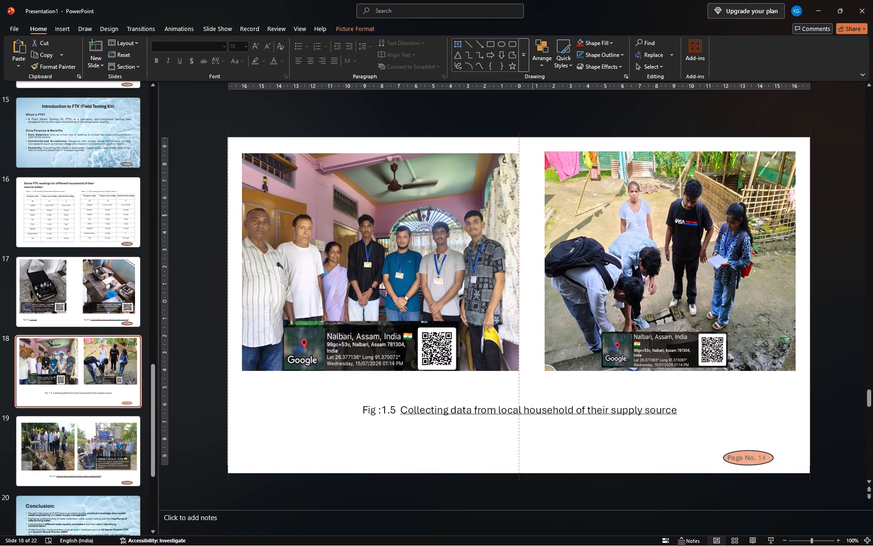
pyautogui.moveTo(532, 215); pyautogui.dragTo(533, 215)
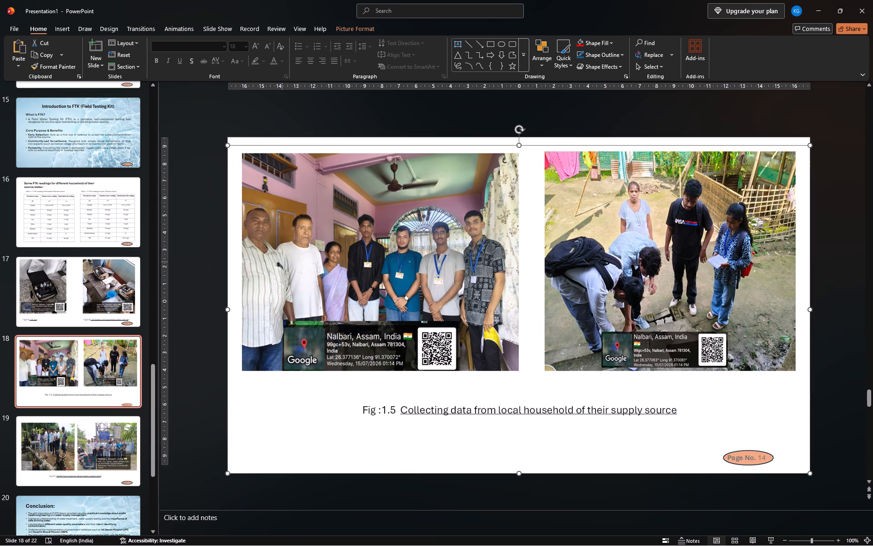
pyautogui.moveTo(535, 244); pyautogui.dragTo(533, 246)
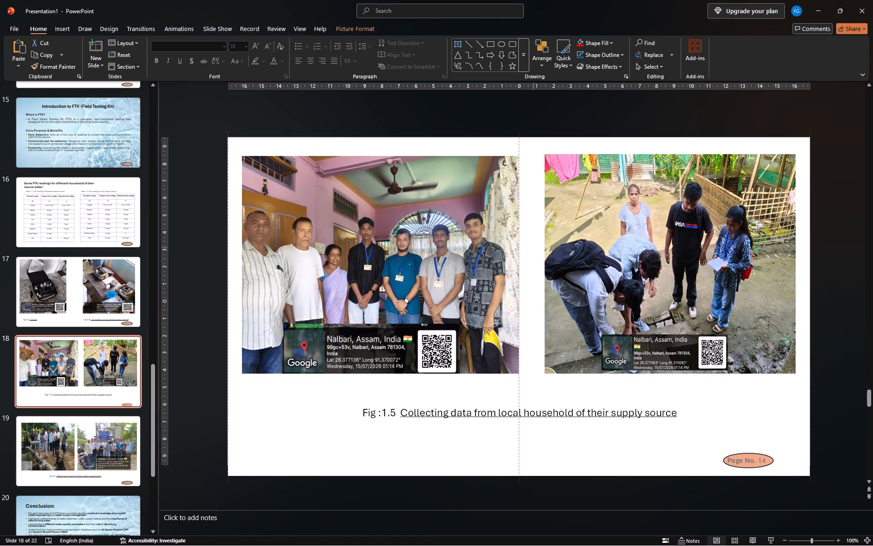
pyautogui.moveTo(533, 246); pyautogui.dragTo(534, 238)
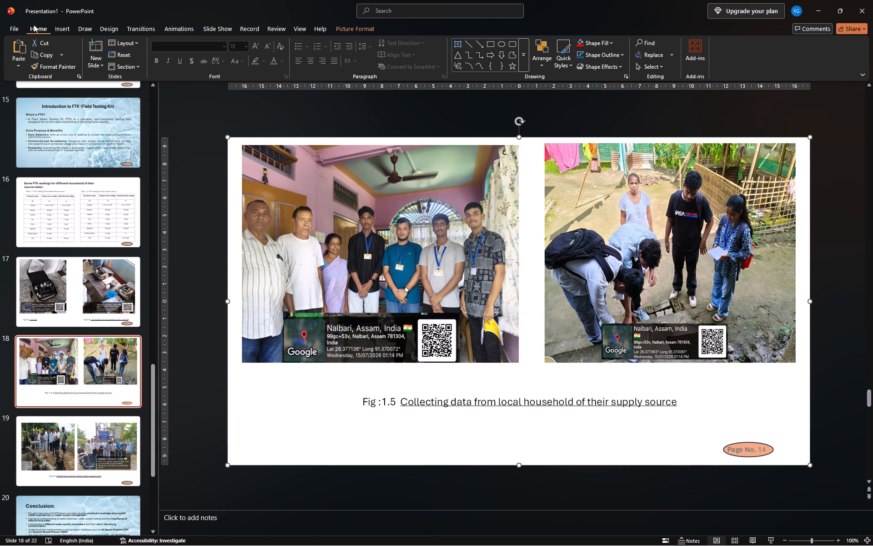
# Insert a text box about 19 cm wide on slide 18, between the photos and the existing figure caption.
pyautogui.click(58, 29)
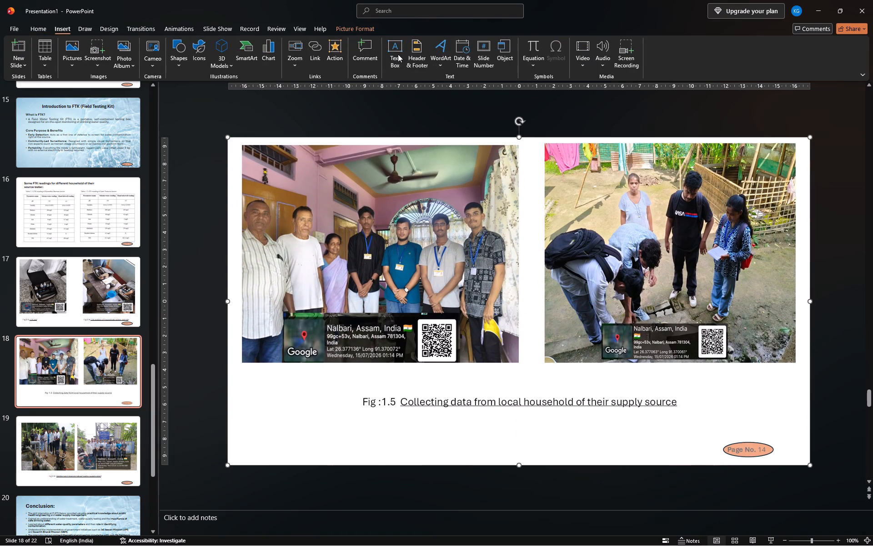
pyautogui.click(398, 54)
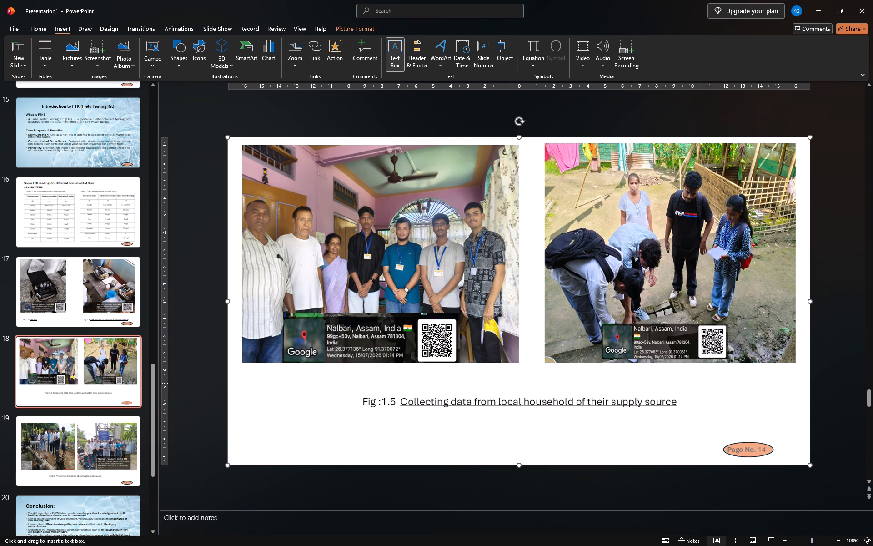
pyautogui.moveTo(360, 383); pyautogui.dragTo(583, 388)
pyautogui.moveTo(583, 388); pyautogui.dragTo(688, 396)
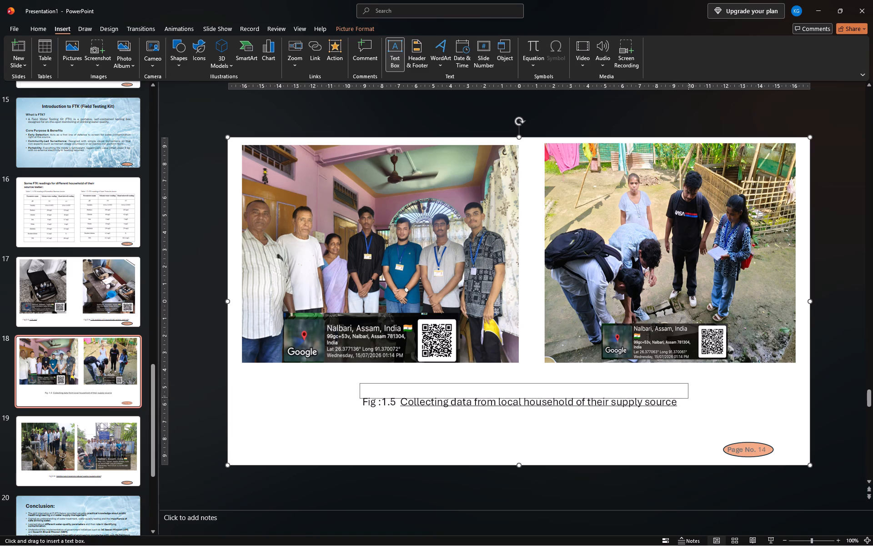
pyautogui.moveTo(688, 396); pyautogui.dragTo(689, 394)
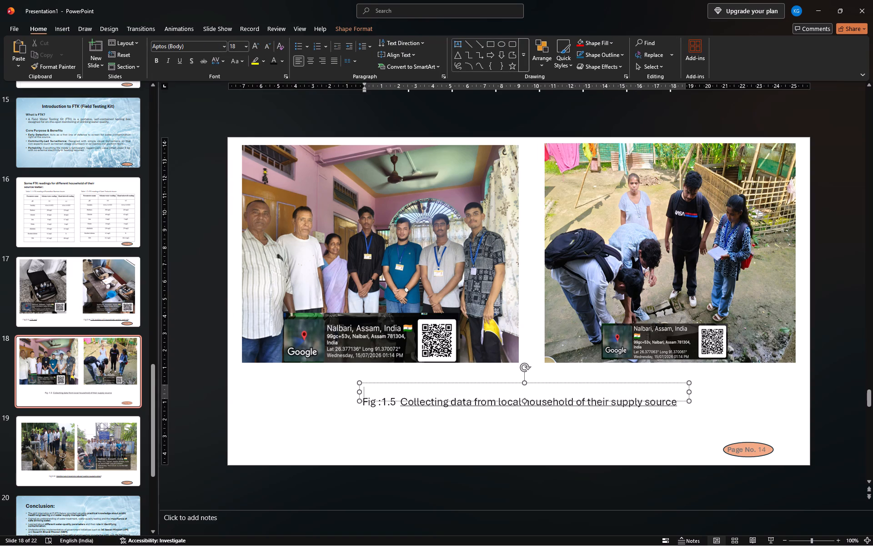
pyautogui.moveTo(495, 385); pyautogui.dragTo(495, 376)
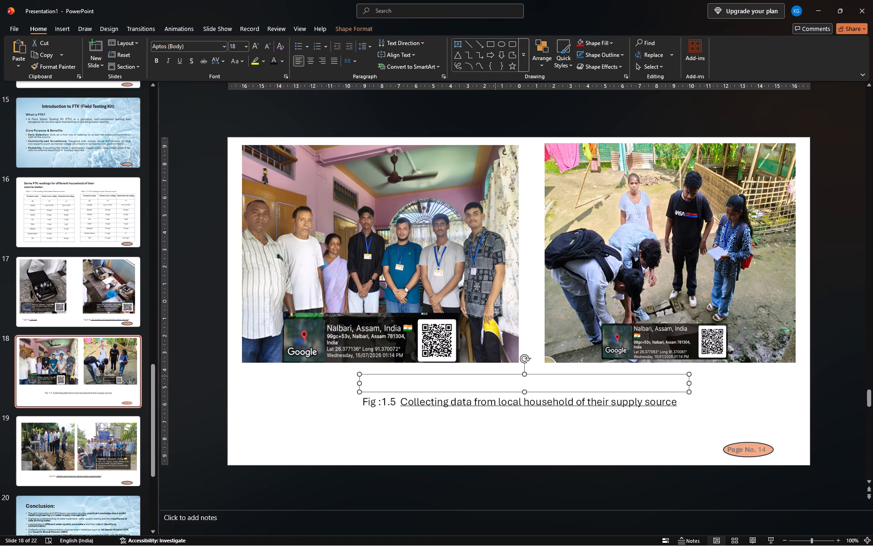
pyautogui.click(457, 382)
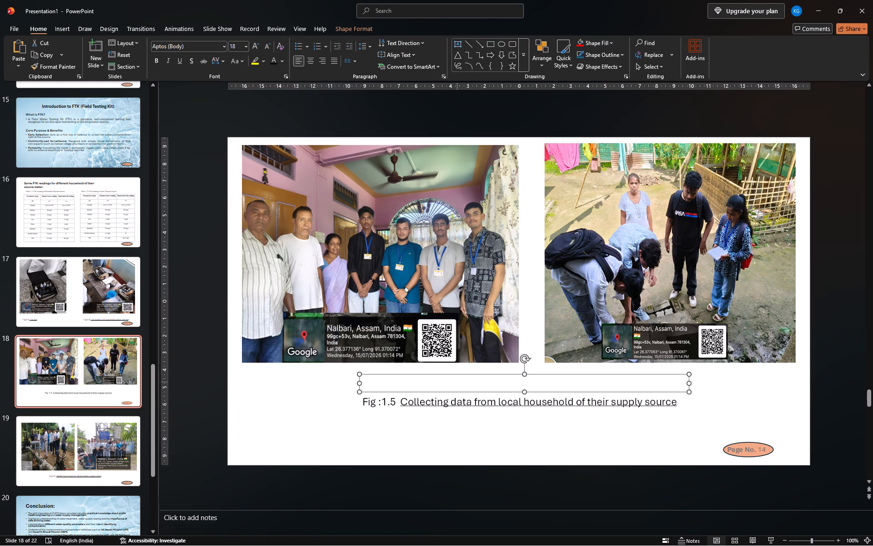
pyautogui.doubleClick(457, 382)
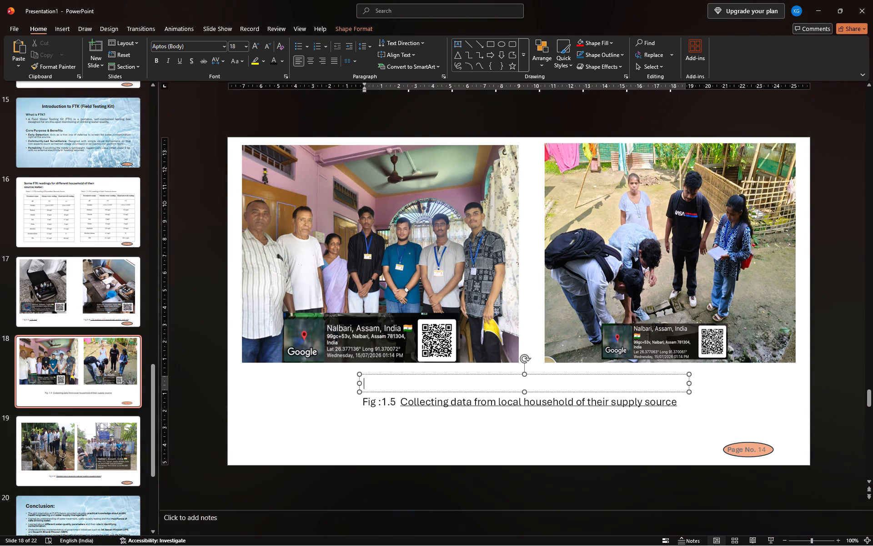
# Begin the new caption with "Fig :2.7 Collecting", with Collecting capitalised.
pyautogui.write('Fig')
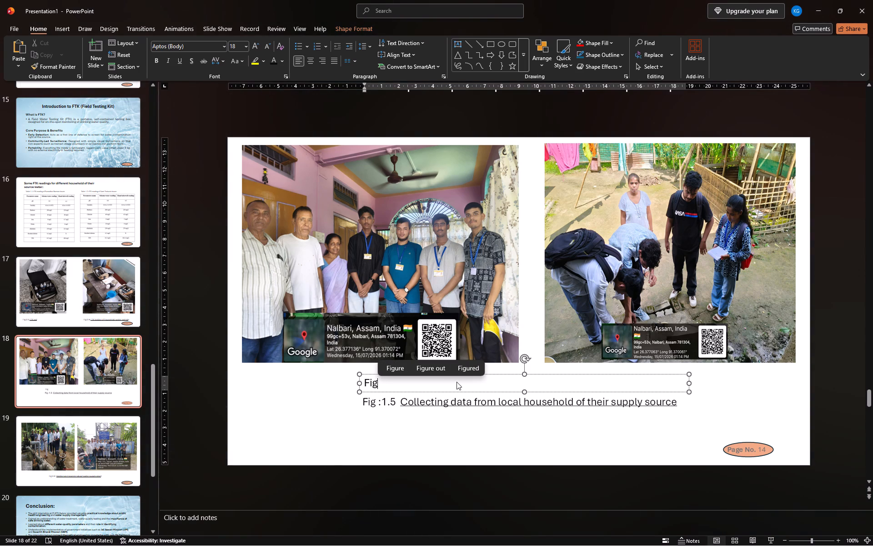
pyautogui.press('space')
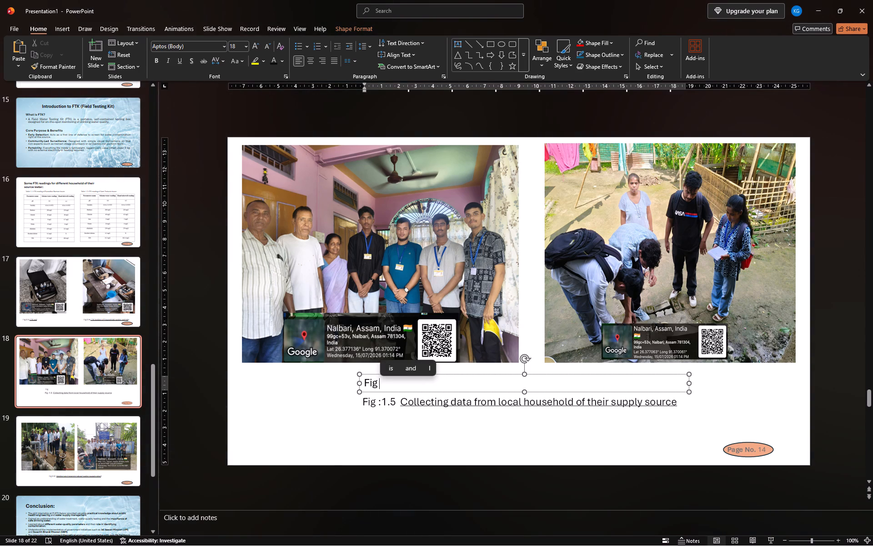
pyautogui.hotkey('shift', ':')
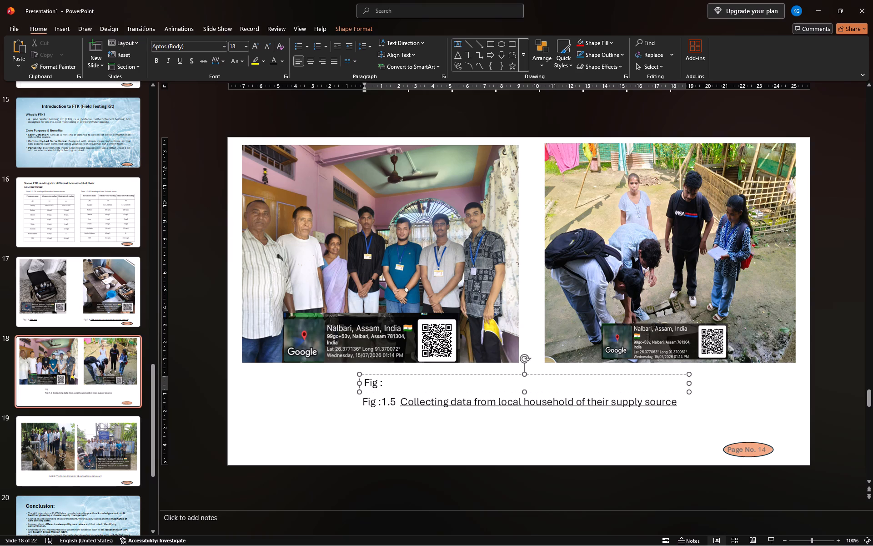
pyautogui.write('2.')
pyautogui.write('7')
pyautogui.press('space')
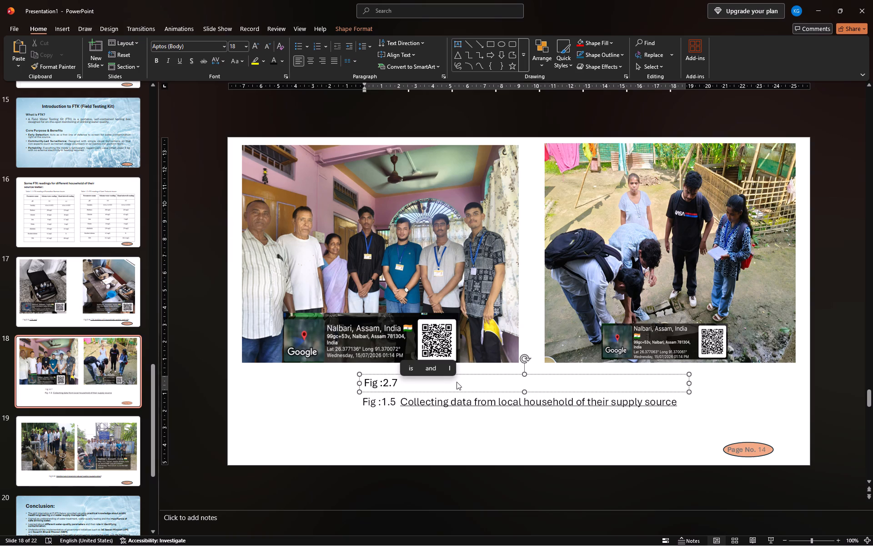
pyautogui.write('collecting')
pyautogui.press('space')
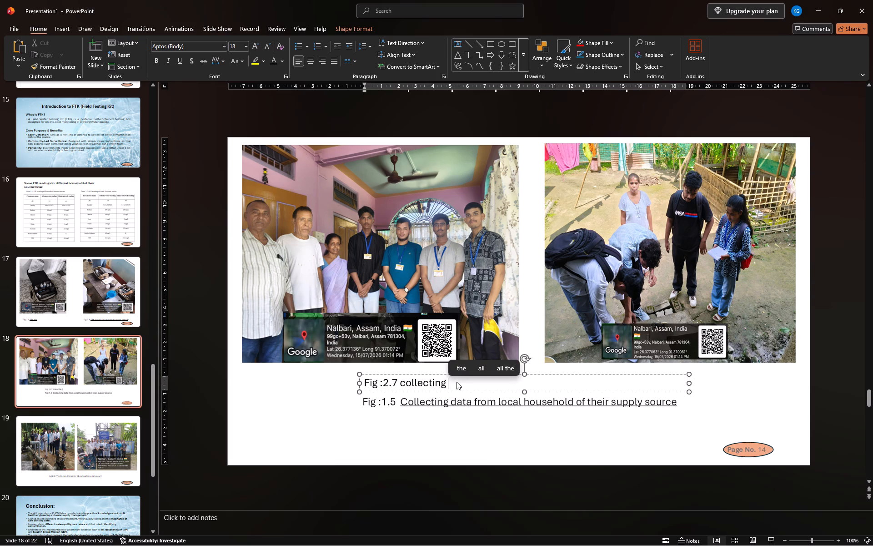
pyautogui.press('Left')
pyautogui.press('Left')
pyautogui.press('Left')
pyautogui.press('Left')
pyautogui.press('Left')
pyautogui.press('Left')
pyautogui.press('Left')
pyautogui.press('Left')
pyautogui.press('Left')
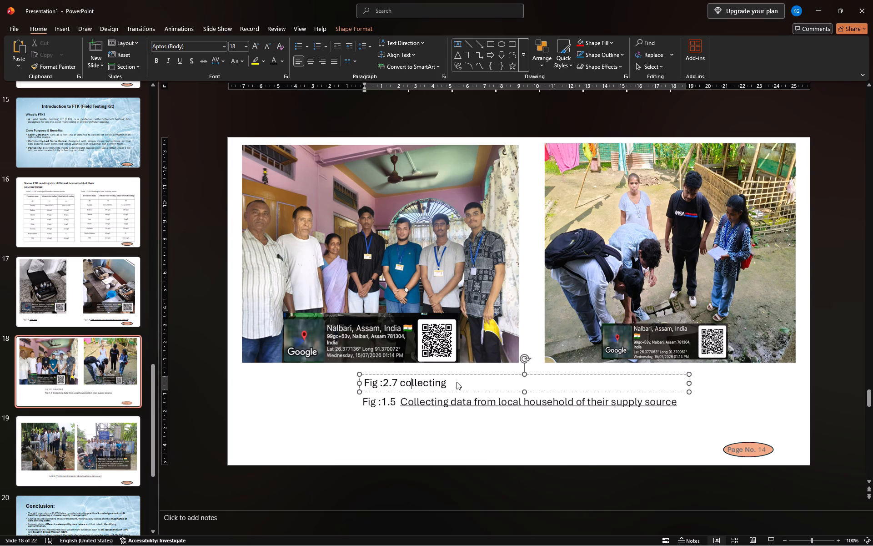
pyautogui.press('Left')
pyautogui.press('BackSpace')
pyautogui.hotkey('shift', 'c')
pyautogui.press('Right')
pyautogui.press('Right')
pyautogui.press('Right')
pyautogui.press('Right')
pyautogui.press('Right')
pyautogui.press('Right')
pyautogui.press('Right')
pyautogui.press('Right')
pyautogui.press('Right')
pyautogui.press('Right')
pyautogui.press('Right')
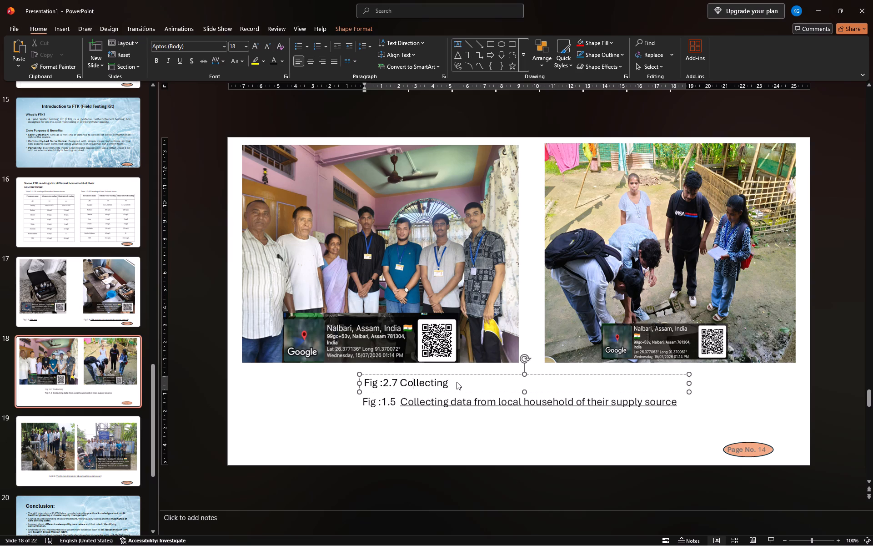
# Complete the new caption with the words "data from local household of their supply source".
pyautogui.write('data')
pyautogui.press('space')
pyautogui.write('from')
pyautogui.press('space')
pyautogui.write('local')
pyautogui.press('space')
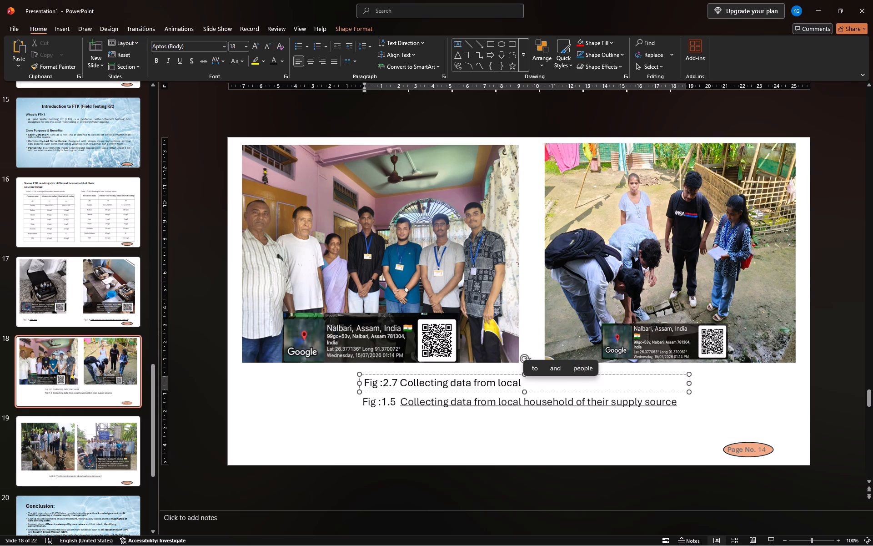
pyautogui.write('house')
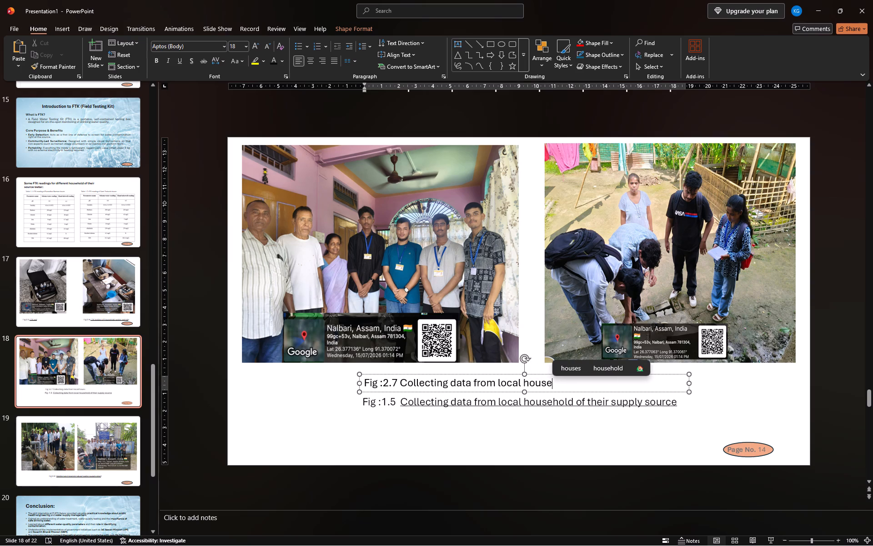
pyautogui.write('hold')
pyautogui.press('space')
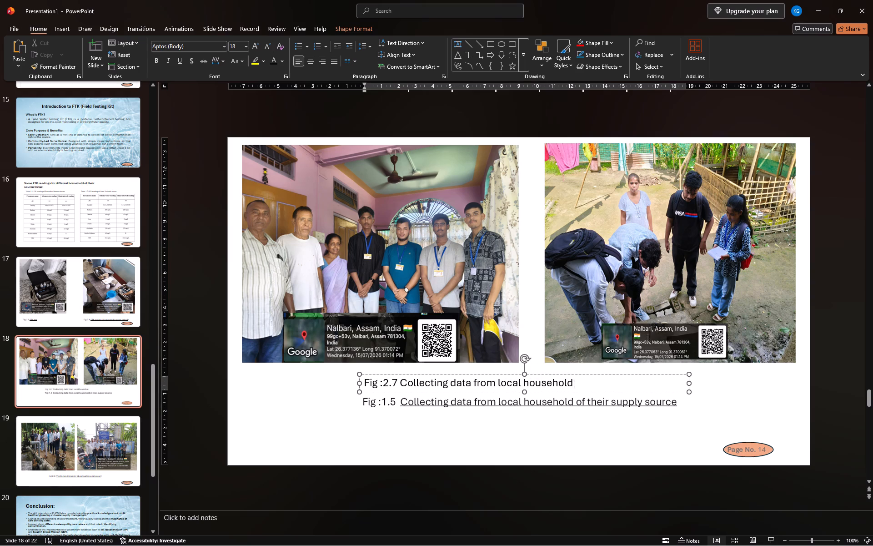
pyautogui.write('of')
pyautogui.press('space')
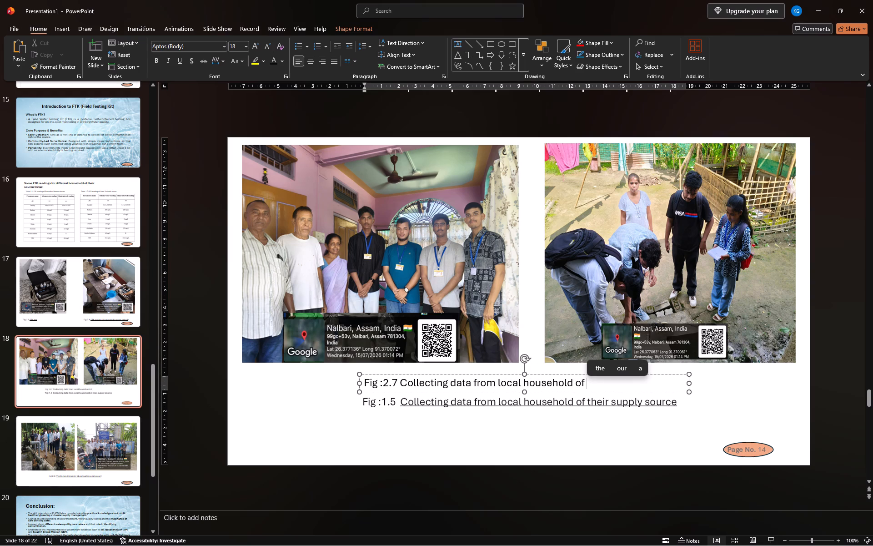
pyautogui.write('their')
pyautogui.press('space')
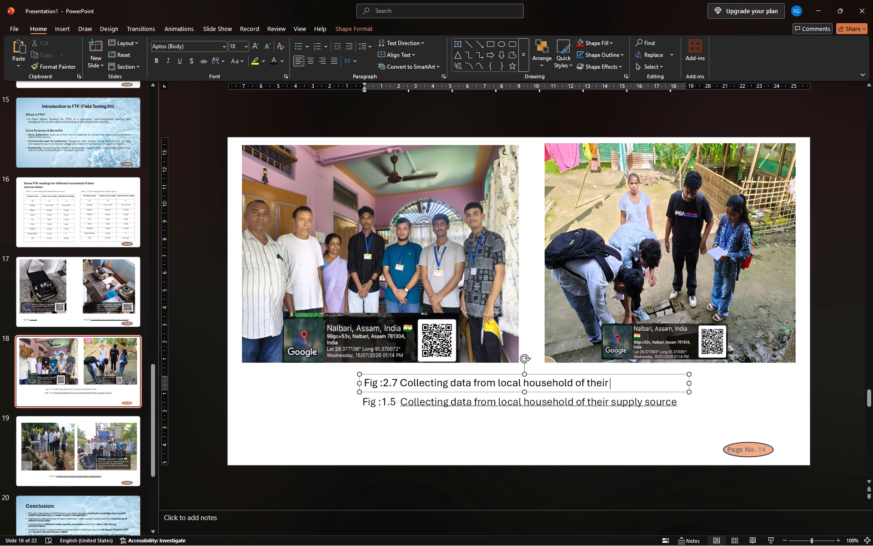
pyautogui.write('suppl')
pyautogui.write('y source')
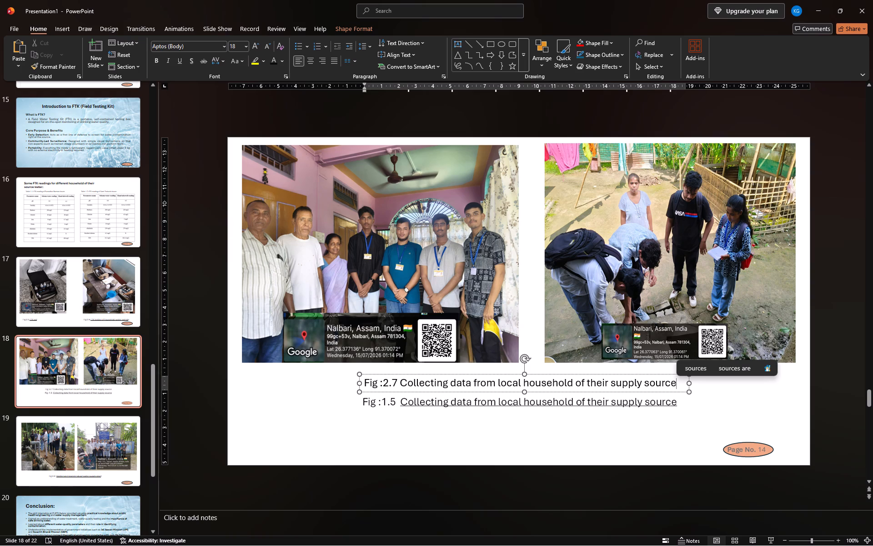
# Underline the new caption's description from "Collecting" to "source", leaving the figure number without underline.
pyautogui.moveTo(401, 382); pyautogui.dragTo(528, 382)
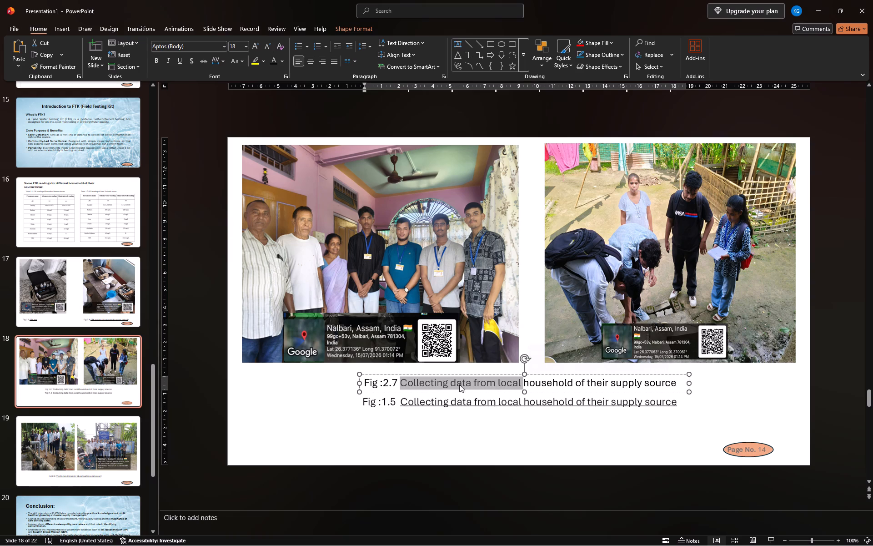
pyautogui.click(401, 379)
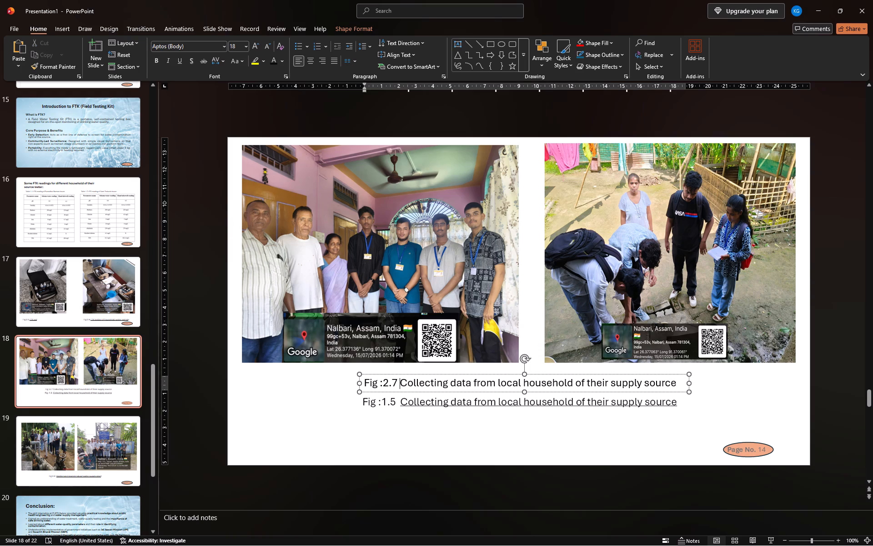
pyautogui.moveTo(401, 379); pyautogui.dragTo(711, 389)
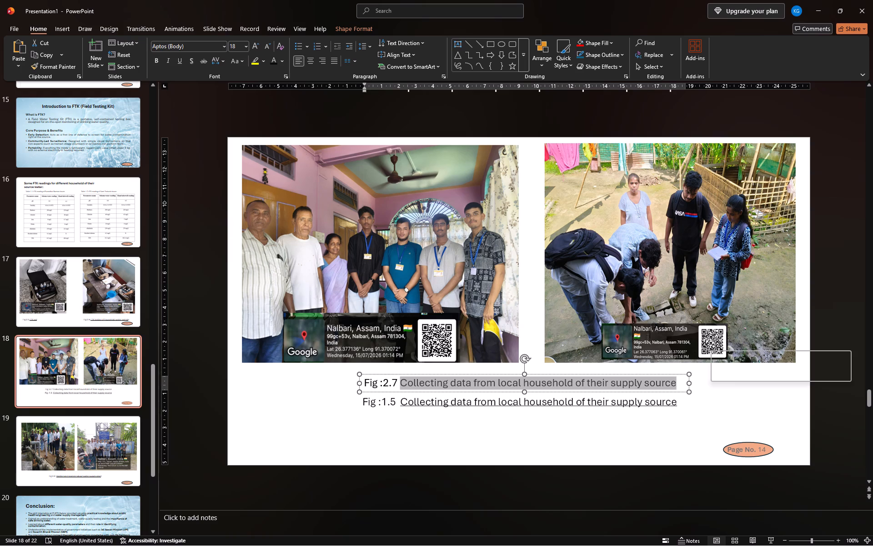
pyautogui.click(740, 375)
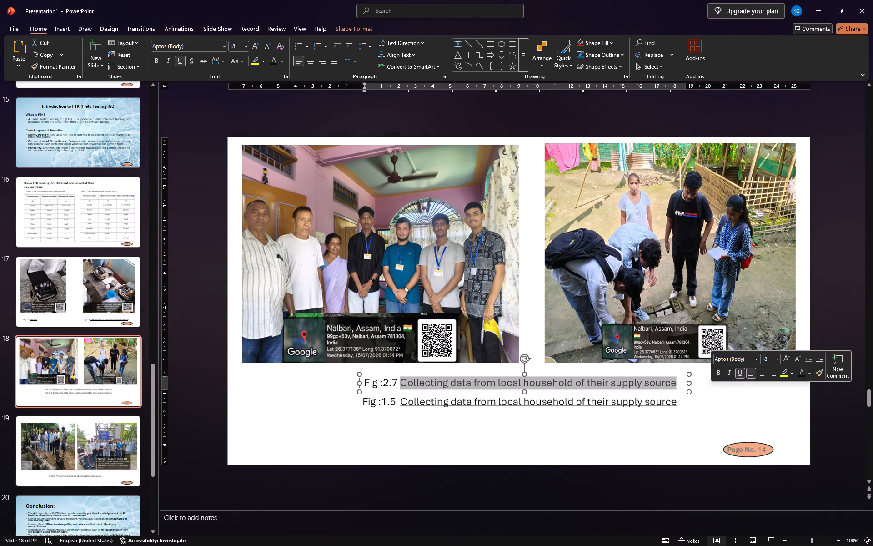
# Try the Fig :2.7 caption over the old 1.5 caption, and place it just above, centred horizontally on the slide.
pyautogui.moveTo(668, 375); pyautogui.dragTo(674, 394)
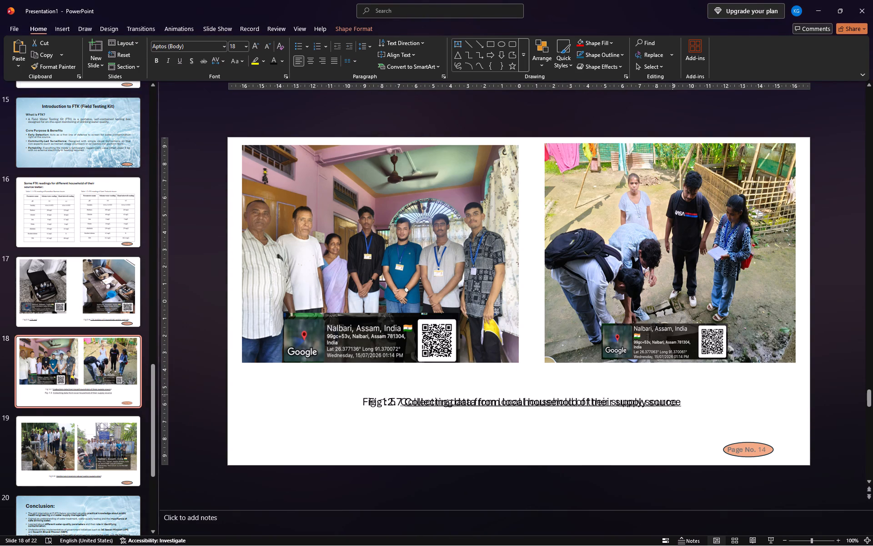
pyautogui.moveTo(674, 394); pyautogui.dragTo(666, 395)
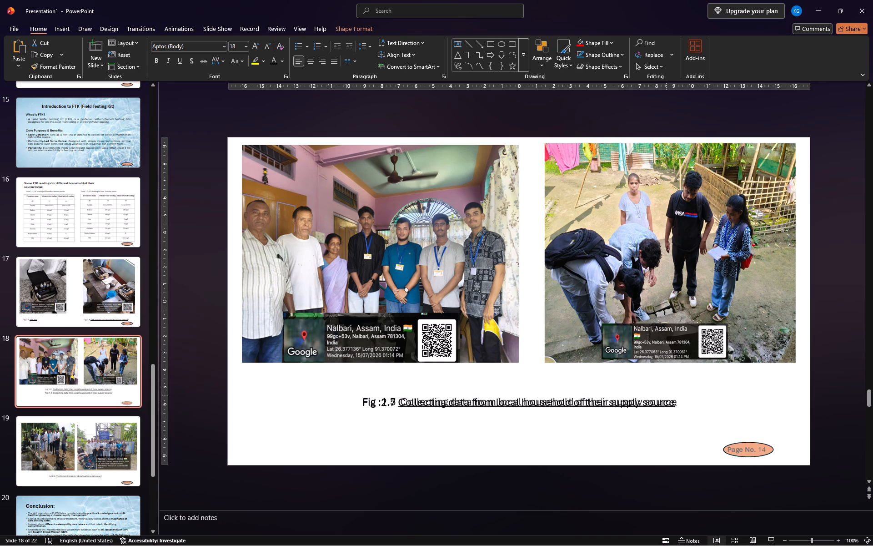
pyautogui.moveTo(666, 395); pyautogui.dragTo(667, 395)
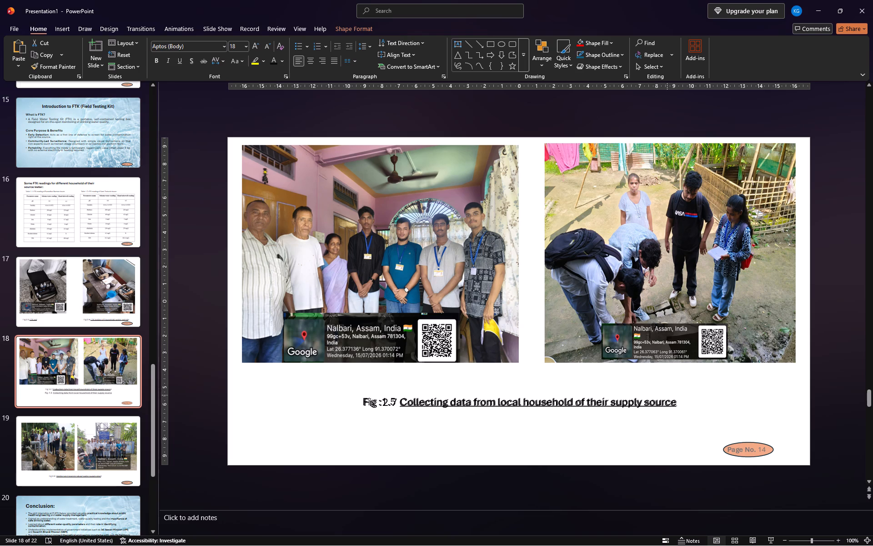
pyautogui.moveTo(667, 395); pyautogui.dragTo(669, 395)
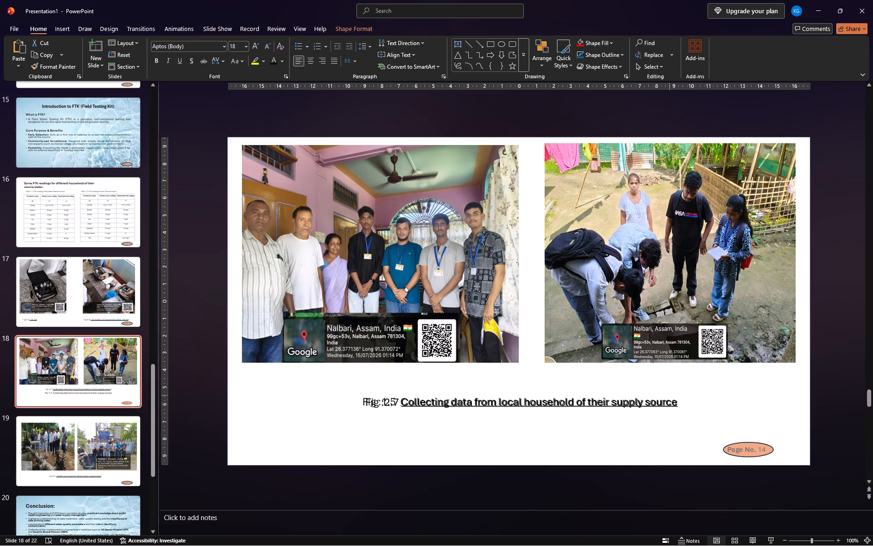
pyautogui.moveTo(669, 395); pyautogui.dragTo(668, 395)
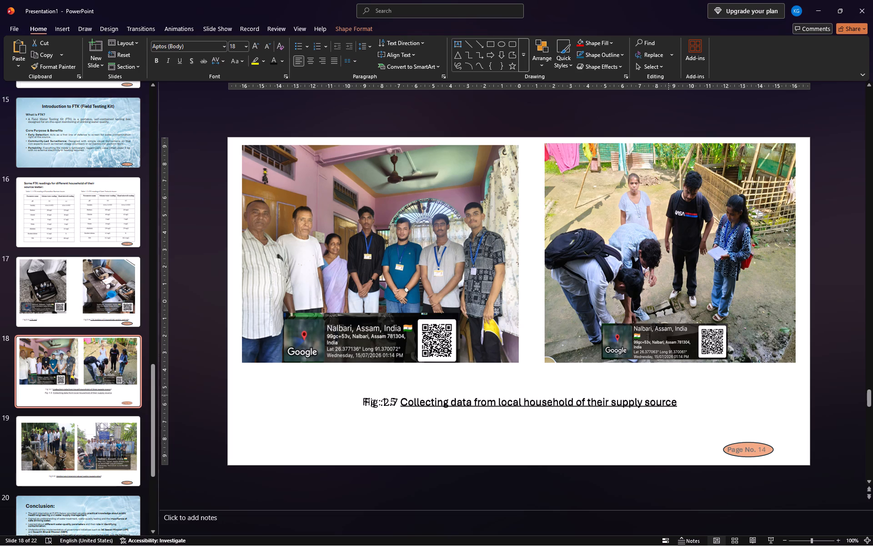
pyautogui.moveTo(668, 395); pyautogui.dragTo(669, 395)
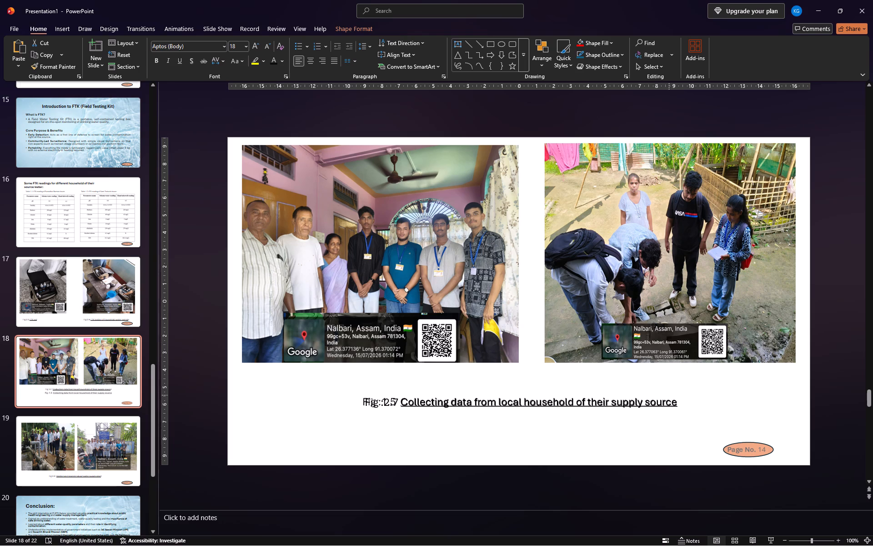
pyautogui.moveTo(669, 395); pyautogui.dragTo(662, 379)
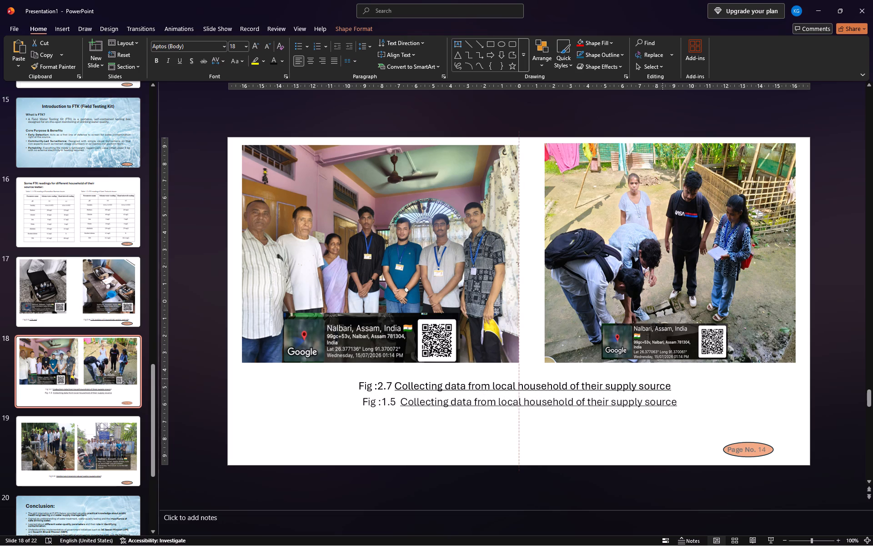
pyautogui.moveTo(662, 379); pyautogui.dragTo(664, 379)
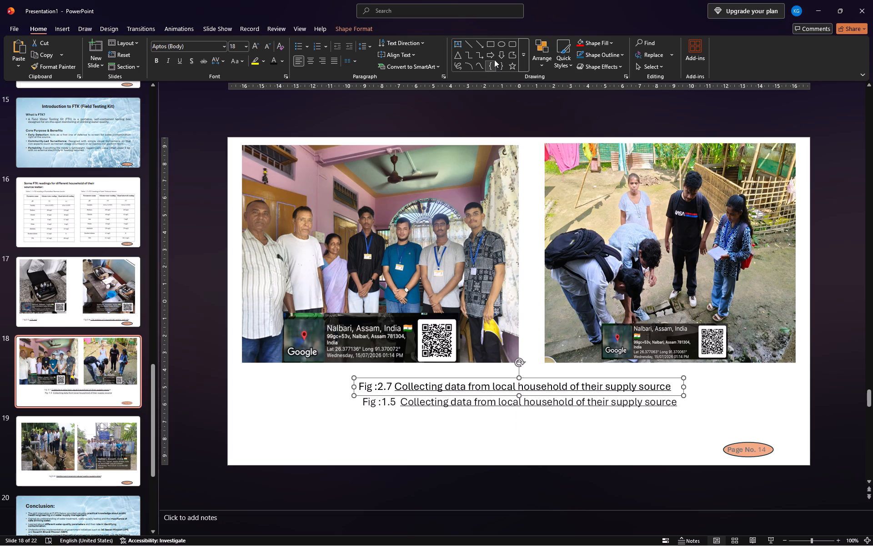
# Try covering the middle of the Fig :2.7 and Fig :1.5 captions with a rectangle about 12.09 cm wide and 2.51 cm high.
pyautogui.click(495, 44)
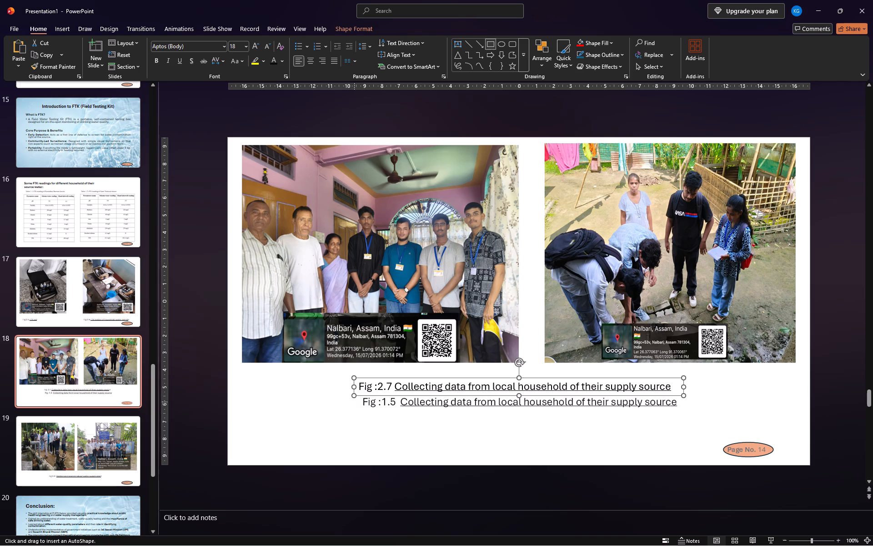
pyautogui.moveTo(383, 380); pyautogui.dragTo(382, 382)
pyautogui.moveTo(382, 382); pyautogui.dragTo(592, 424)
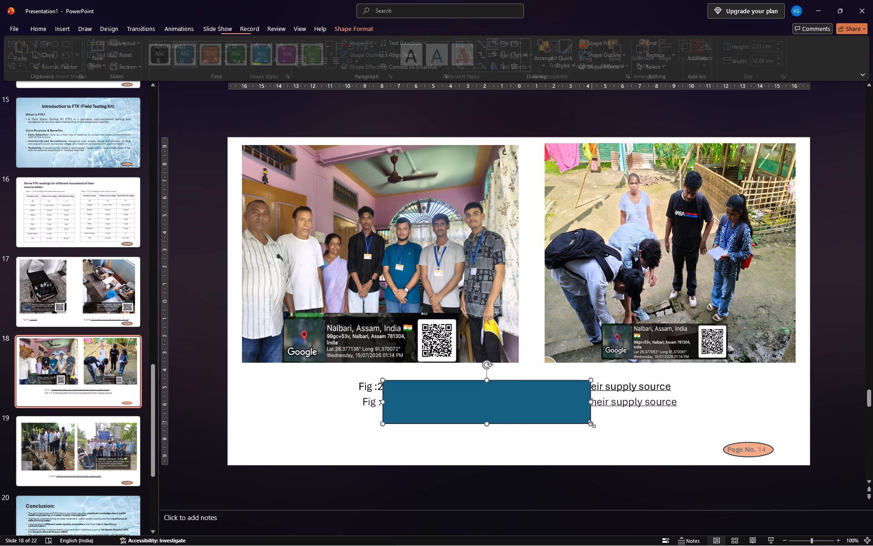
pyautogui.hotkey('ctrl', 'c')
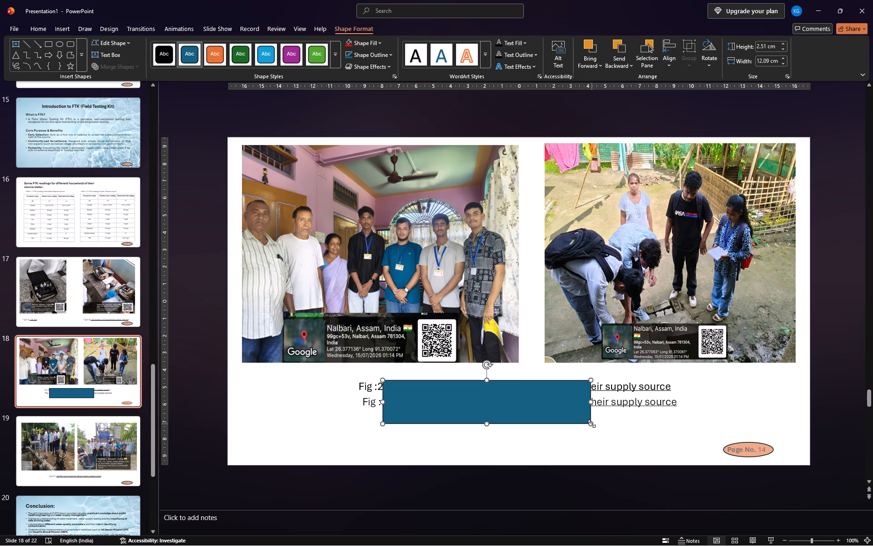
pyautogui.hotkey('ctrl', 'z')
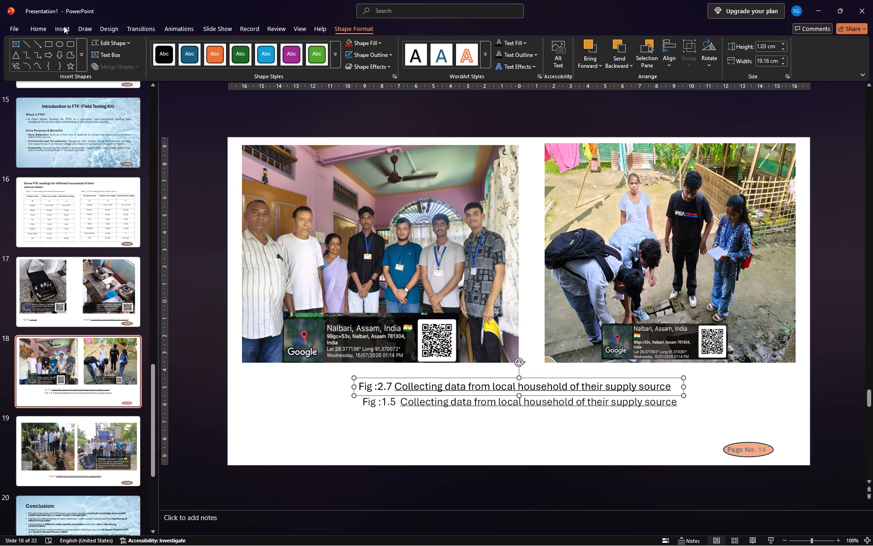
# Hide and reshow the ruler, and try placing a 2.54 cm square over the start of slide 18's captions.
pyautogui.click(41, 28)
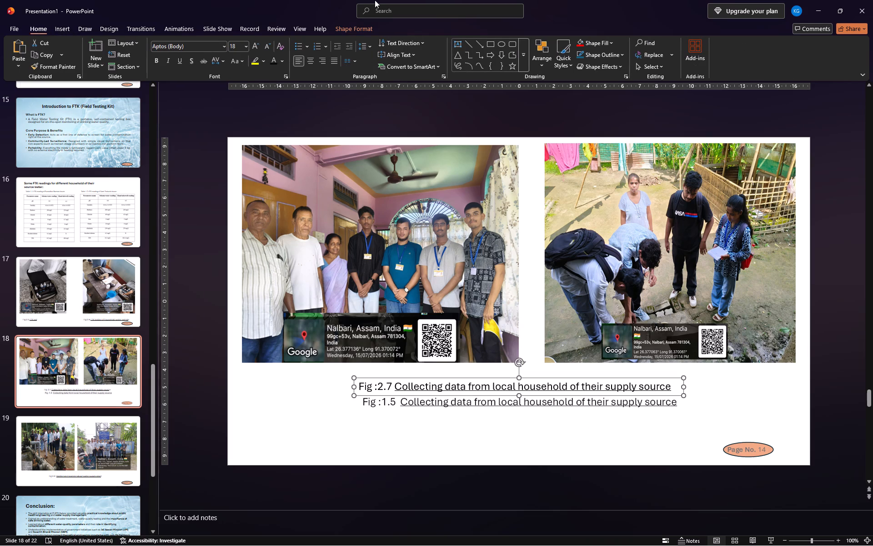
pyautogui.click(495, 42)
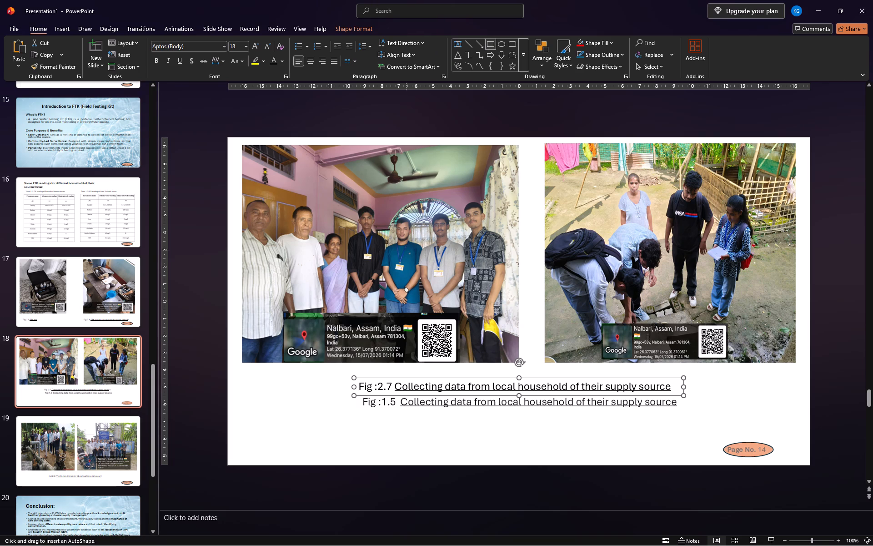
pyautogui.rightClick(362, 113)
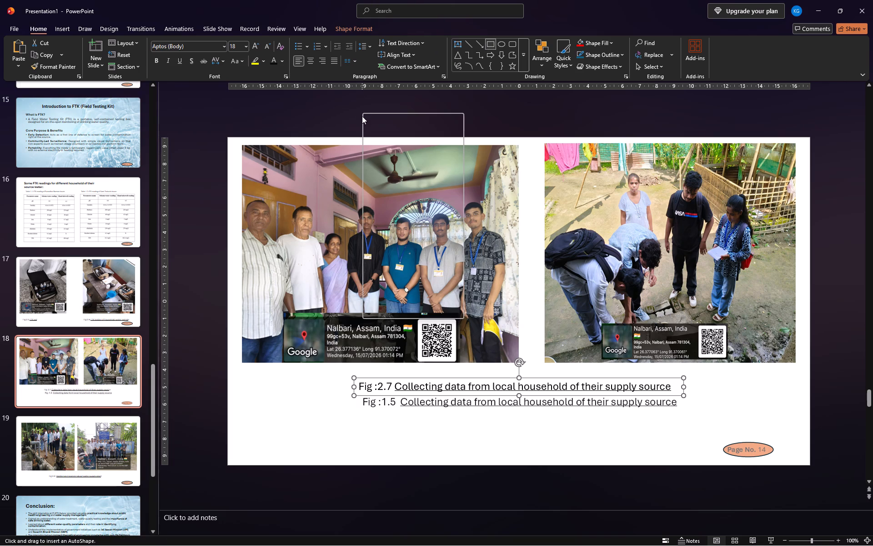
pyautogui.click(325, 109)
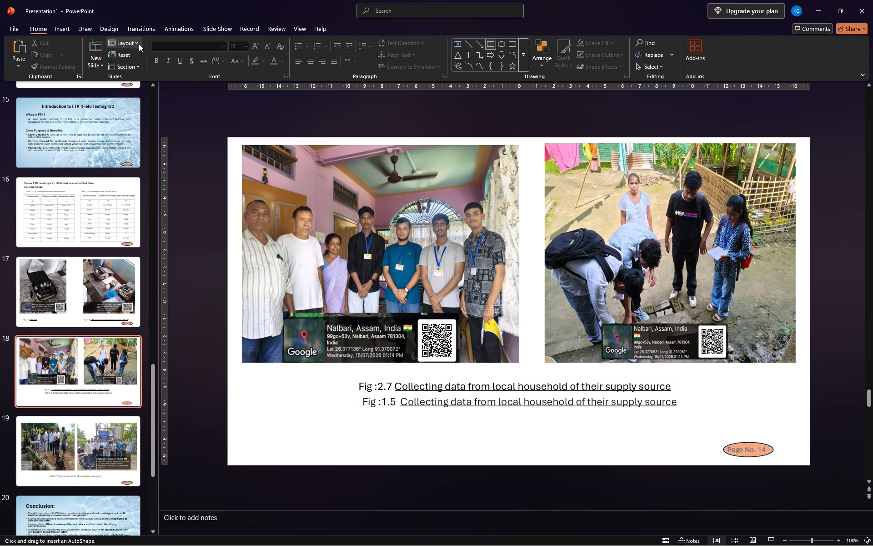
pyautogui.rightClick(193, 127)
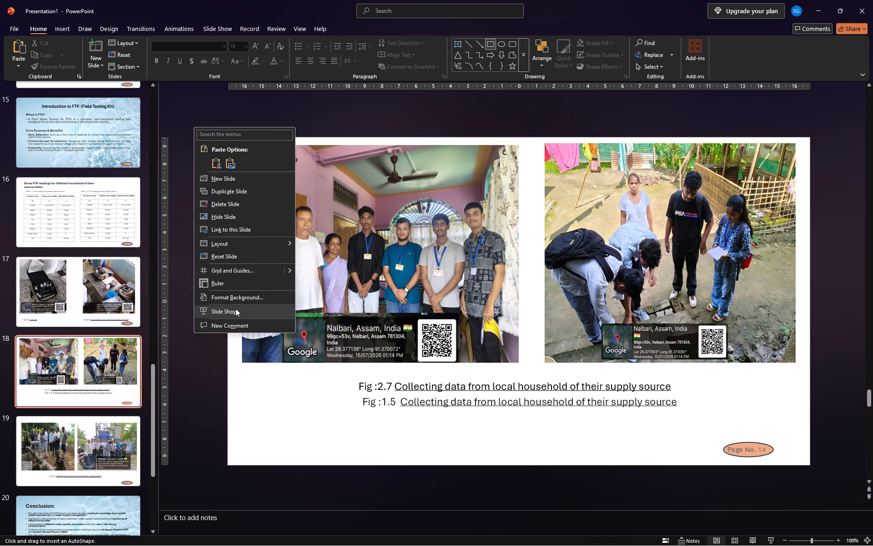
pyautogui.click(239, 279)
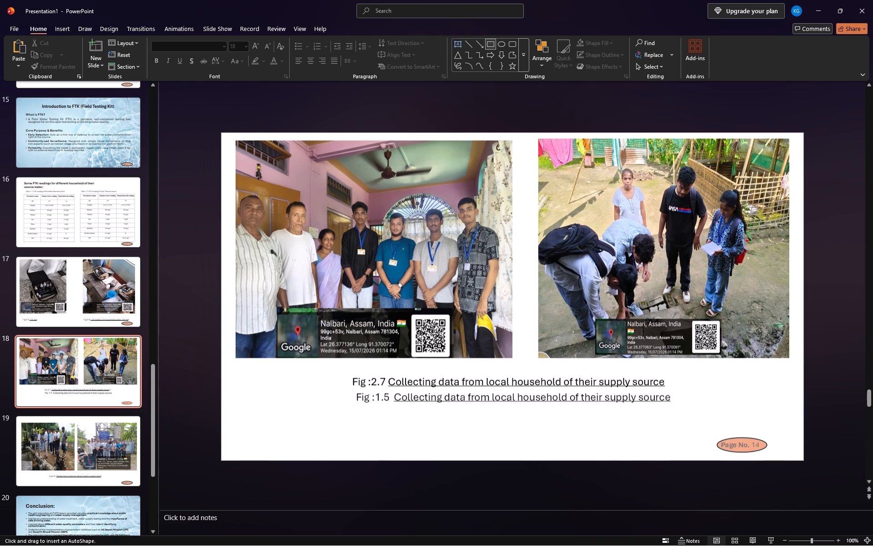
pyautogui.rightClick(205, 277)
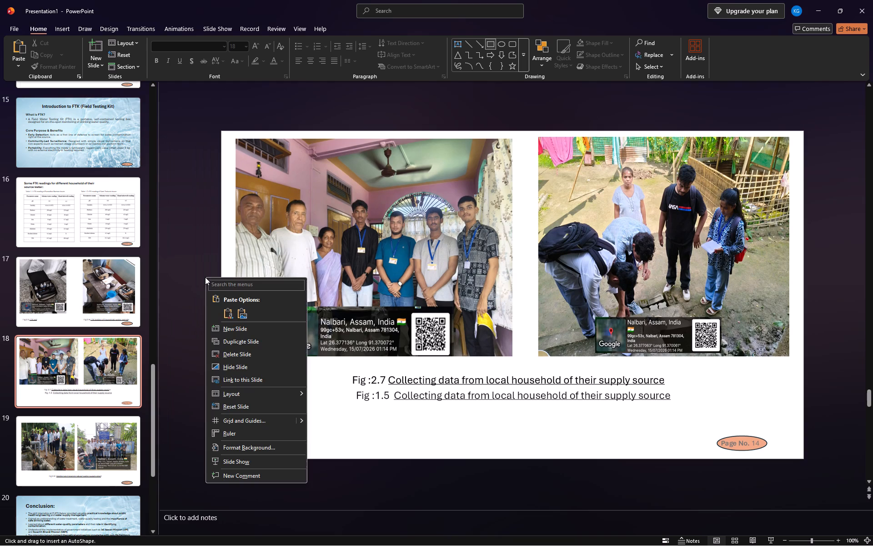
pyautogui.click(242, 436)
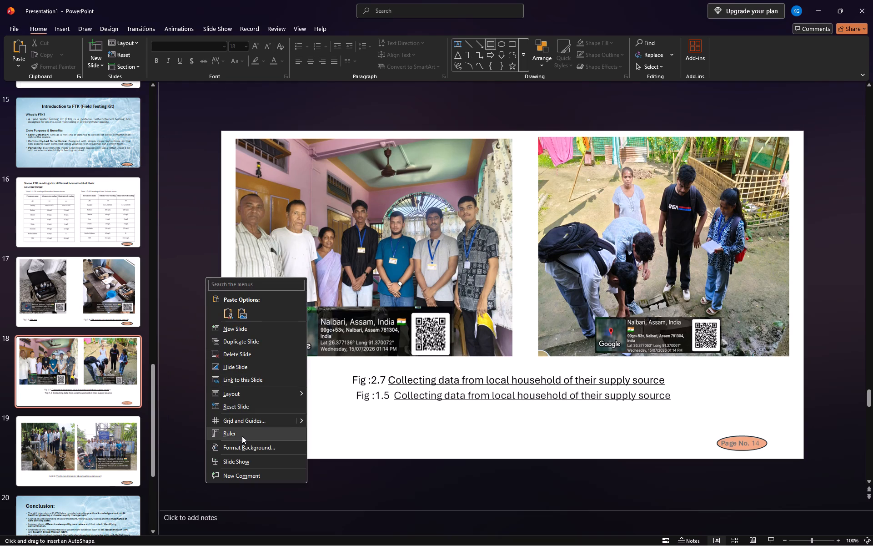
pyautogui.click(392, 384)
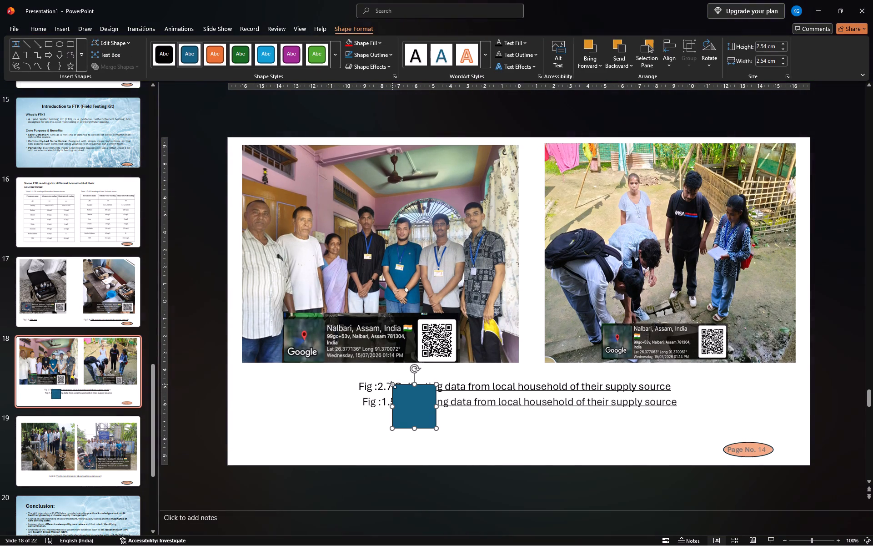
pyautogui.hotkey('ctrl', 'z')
# Examine the Fig :2.7 caption's shape formatting, covering its fill, effects, size and text box options.
pyautogui.click(397, 386)
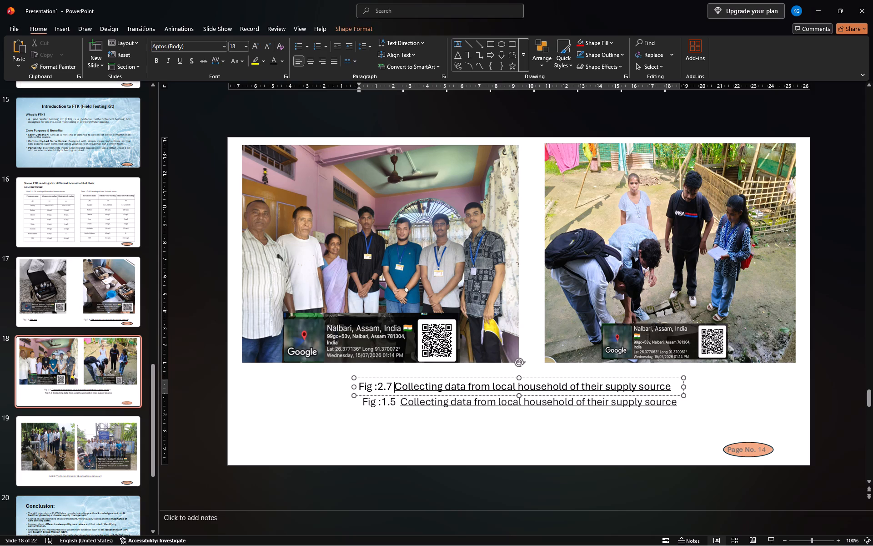
pyautogui.rightClick(397, 386)
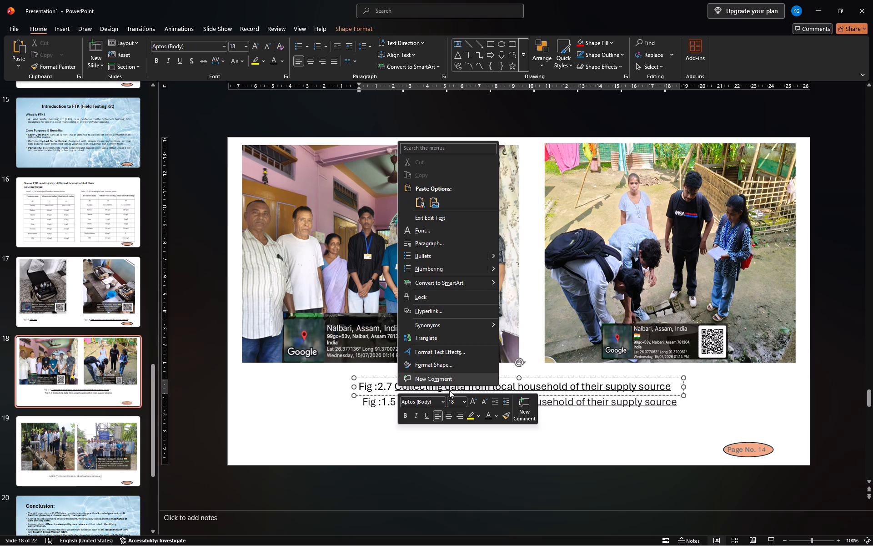
pyautogui.click(453, 361)
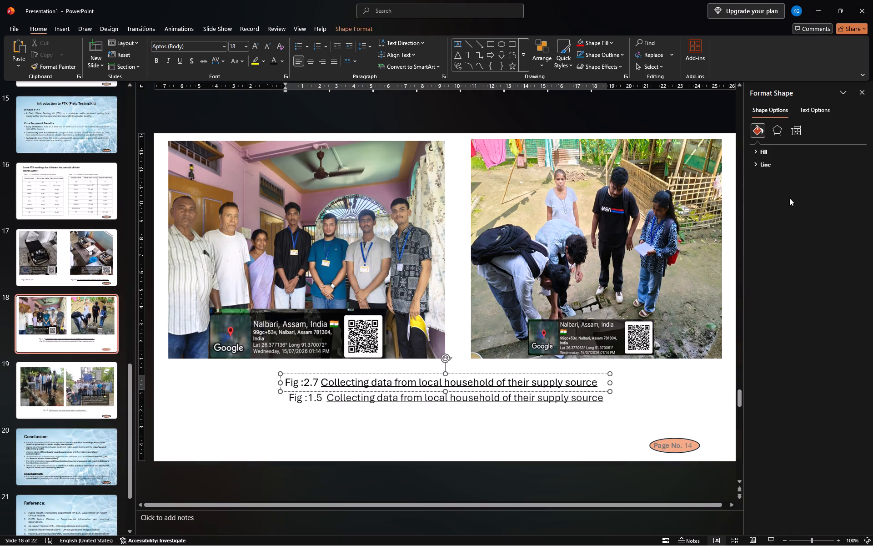
pyautogui.click(778, 135)
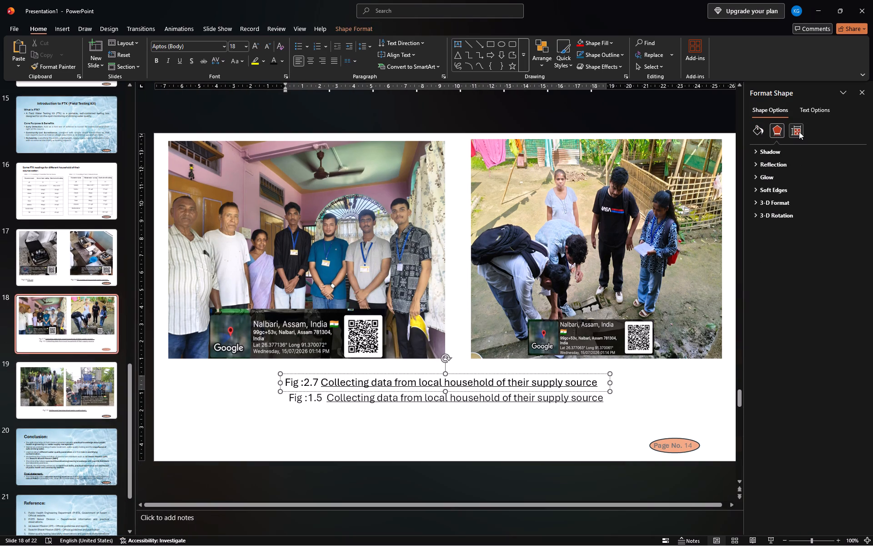
pyautogui.click(799, 131)
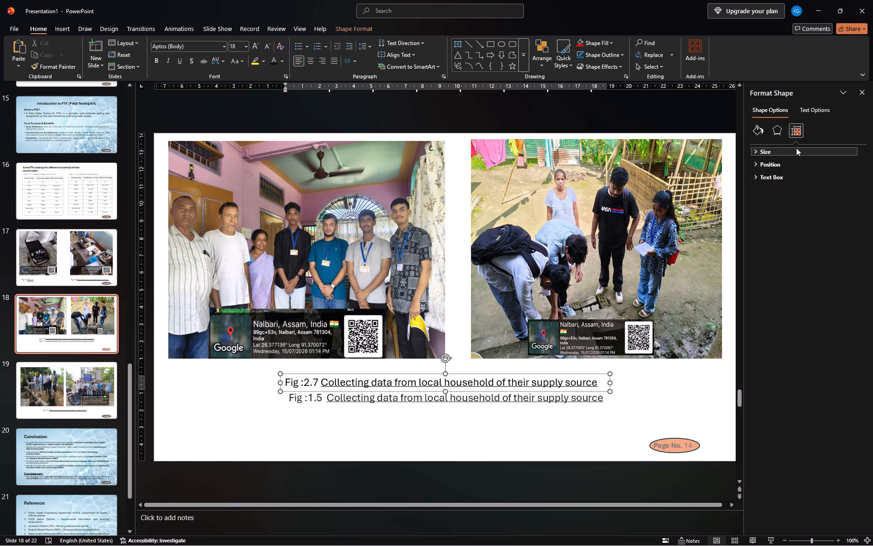
pyautogui.click(778, 130)
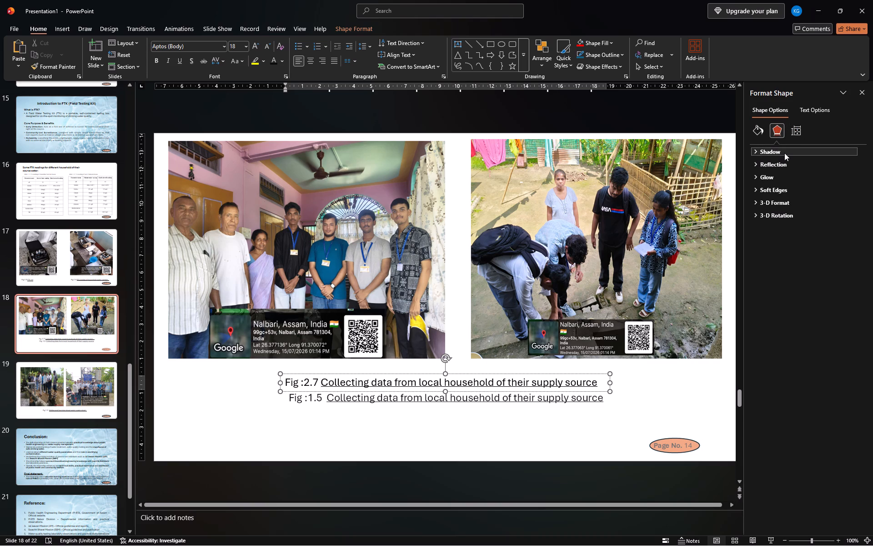
pyautogui.click(784, 153)
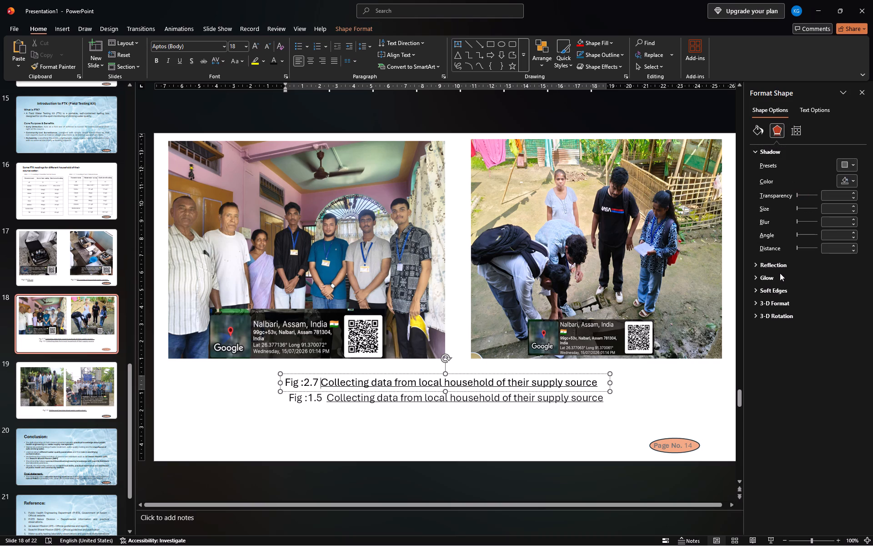
pyautogui.click(777, 304)
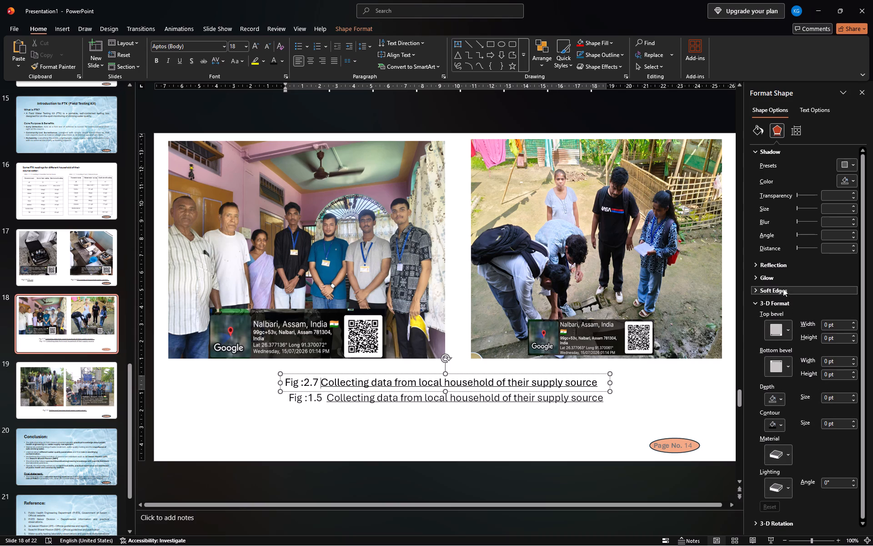
pyautogui.click(783, 276)
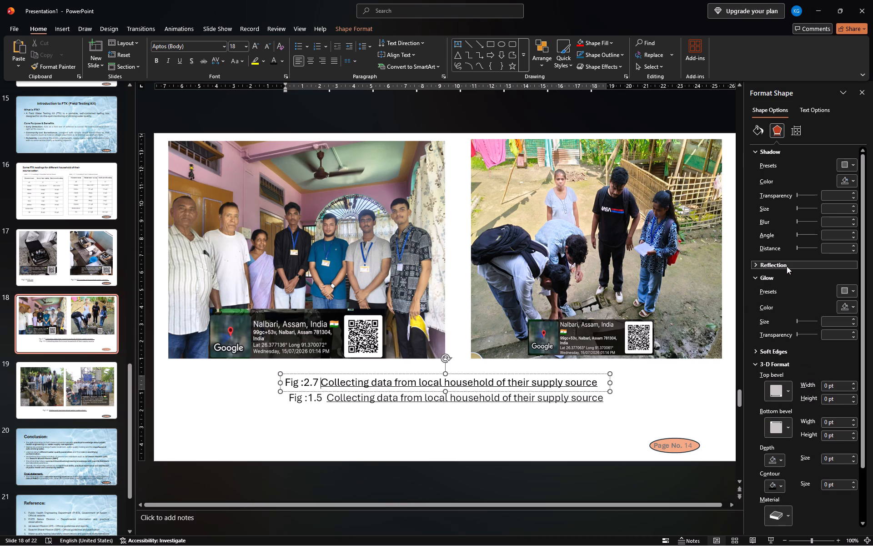
pyautogui.click(787, 266)
pyautogui.click(820, 113)
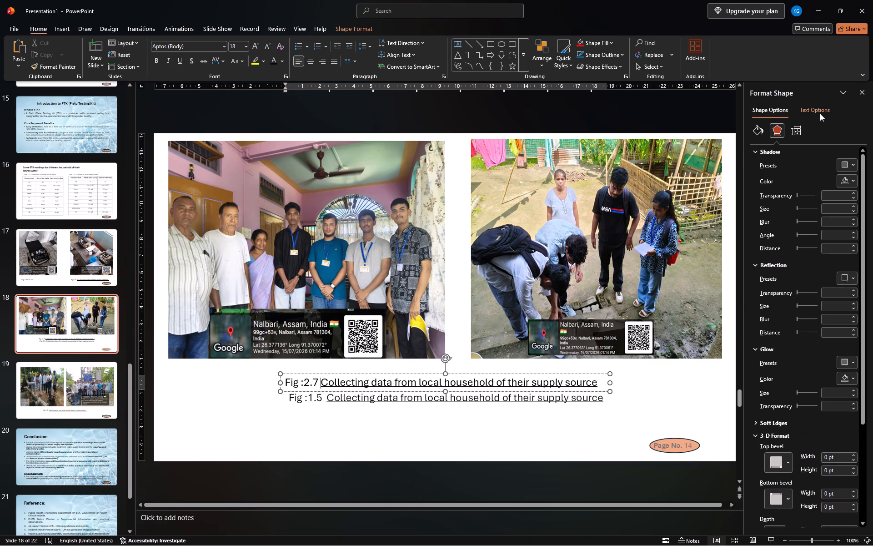
pyautogui.click(781, 128)
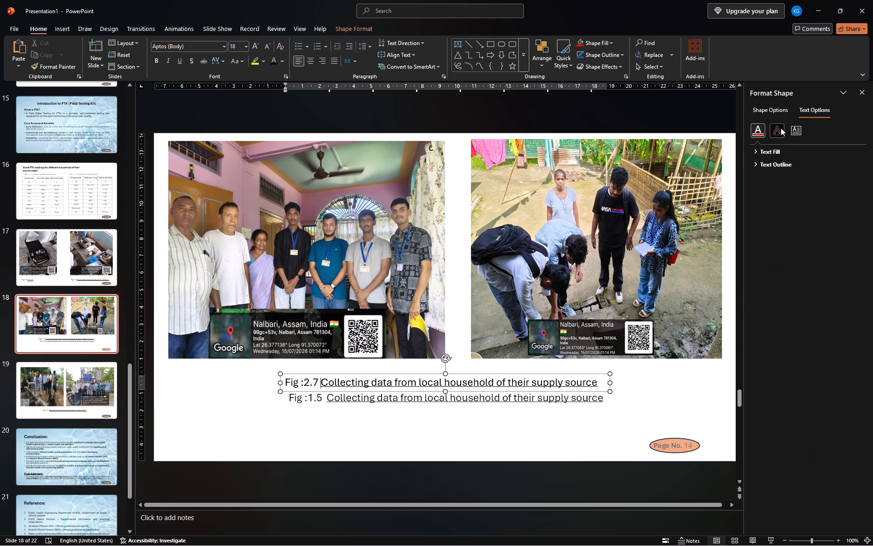
pyautogui.click(794, 134)
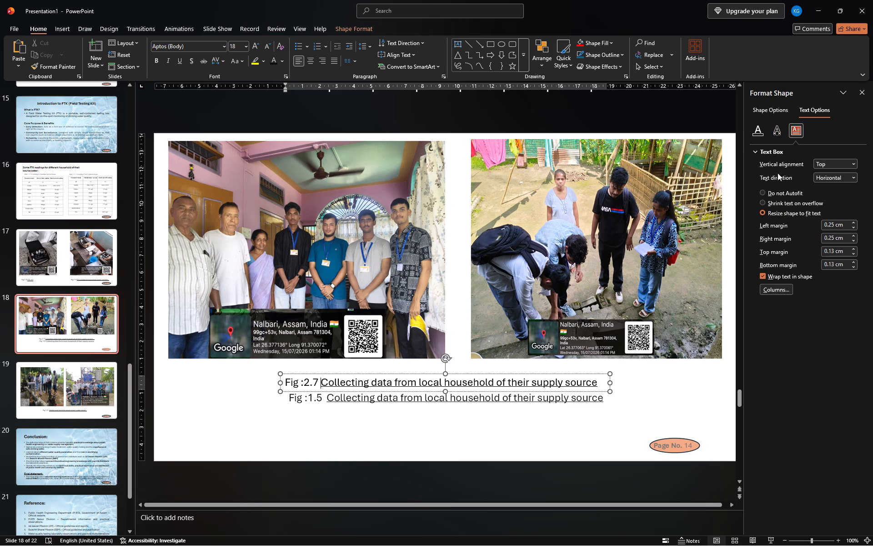
pyautogui.click(757, 132)
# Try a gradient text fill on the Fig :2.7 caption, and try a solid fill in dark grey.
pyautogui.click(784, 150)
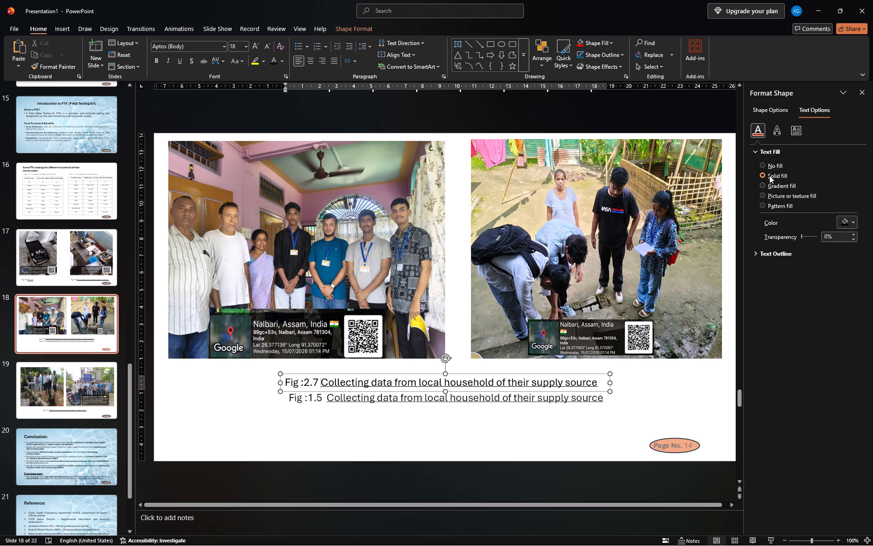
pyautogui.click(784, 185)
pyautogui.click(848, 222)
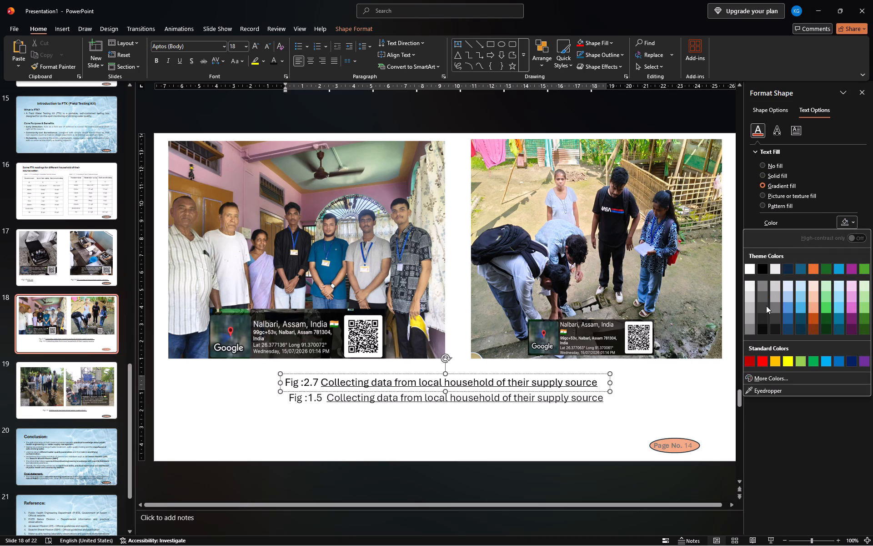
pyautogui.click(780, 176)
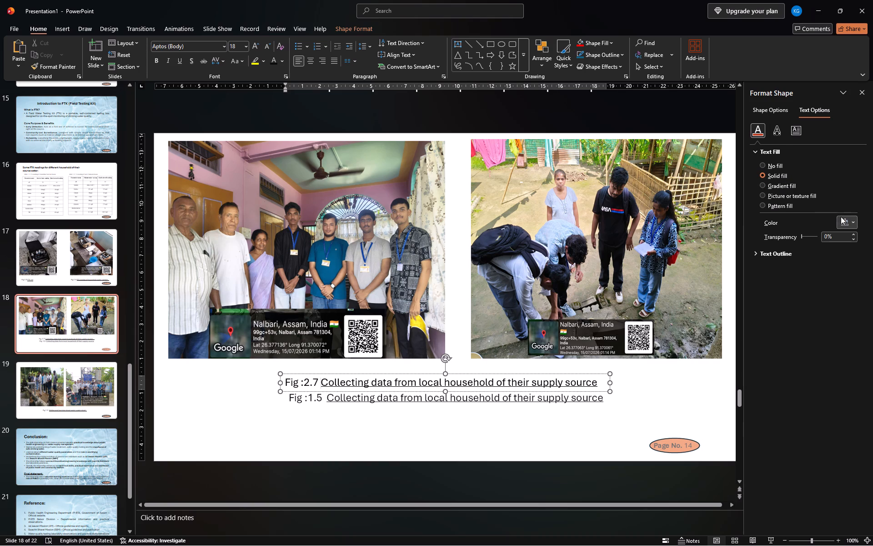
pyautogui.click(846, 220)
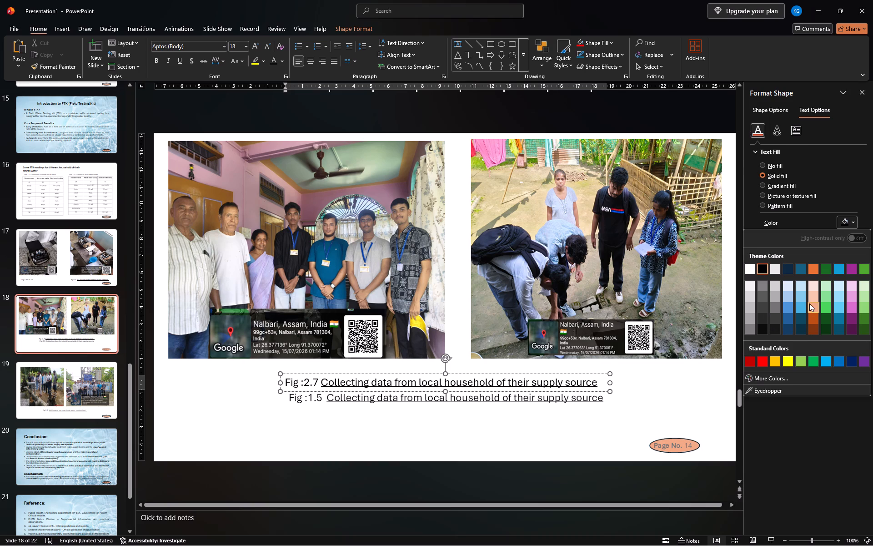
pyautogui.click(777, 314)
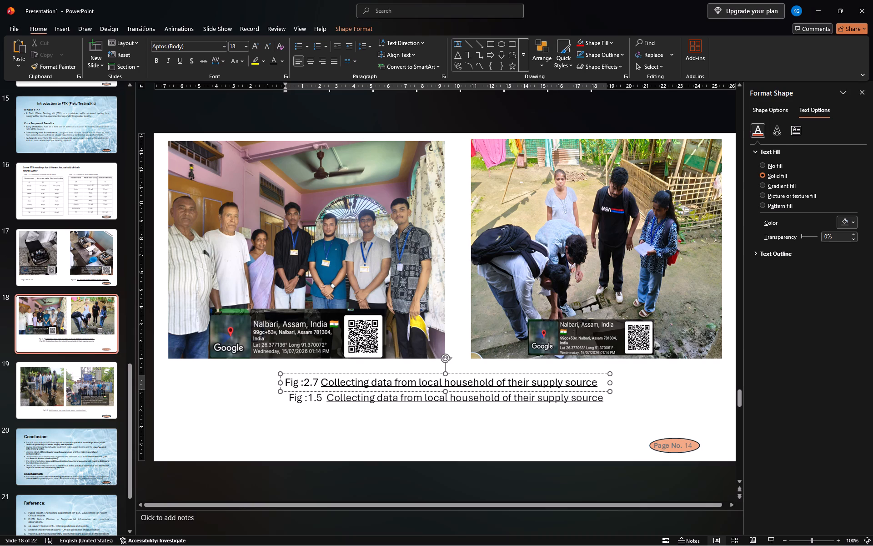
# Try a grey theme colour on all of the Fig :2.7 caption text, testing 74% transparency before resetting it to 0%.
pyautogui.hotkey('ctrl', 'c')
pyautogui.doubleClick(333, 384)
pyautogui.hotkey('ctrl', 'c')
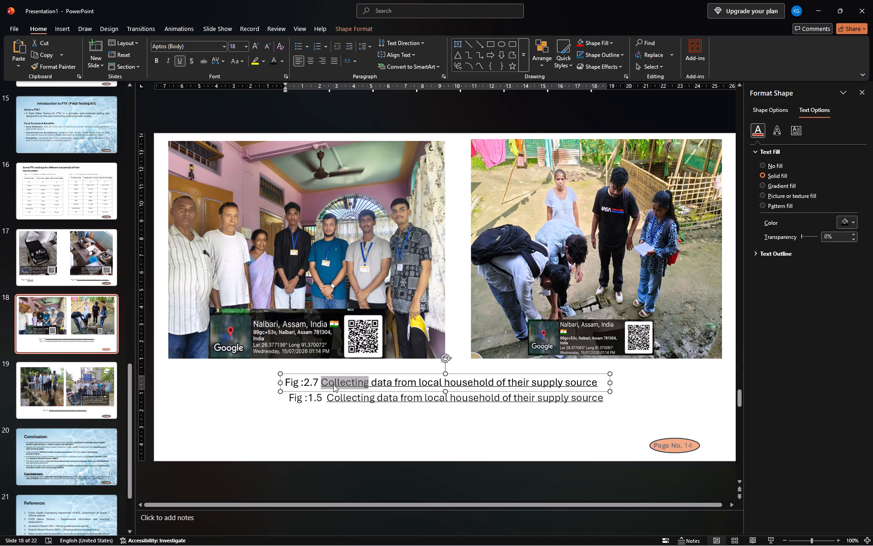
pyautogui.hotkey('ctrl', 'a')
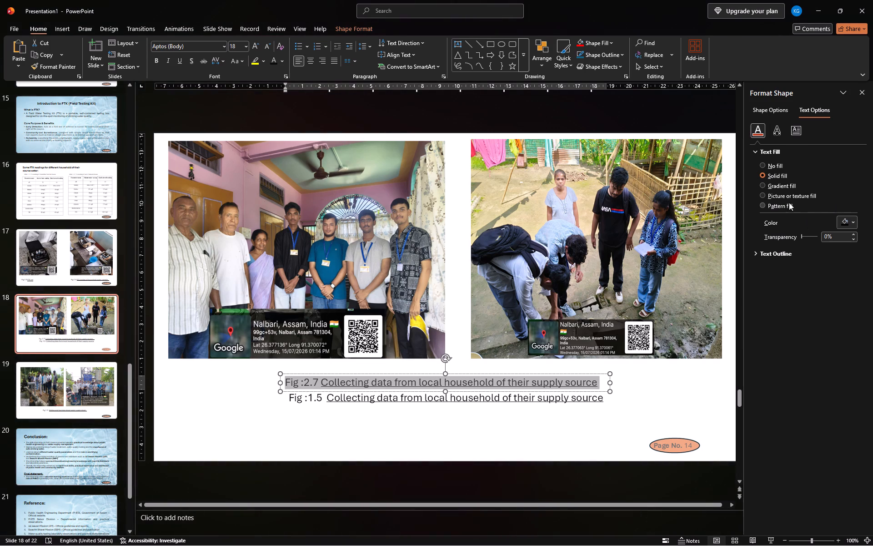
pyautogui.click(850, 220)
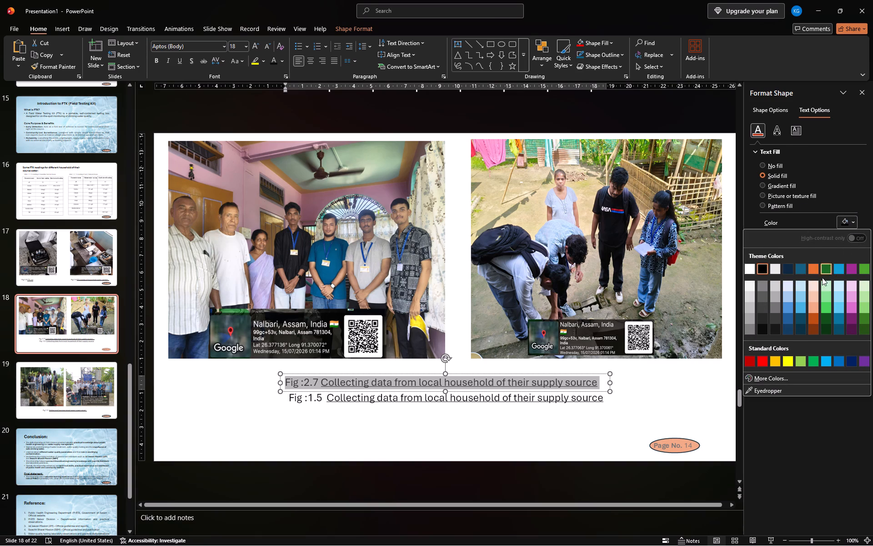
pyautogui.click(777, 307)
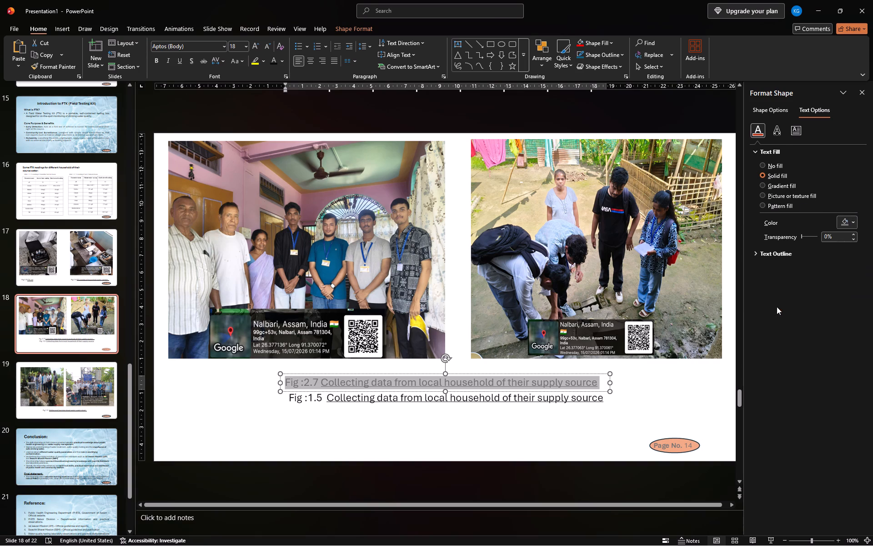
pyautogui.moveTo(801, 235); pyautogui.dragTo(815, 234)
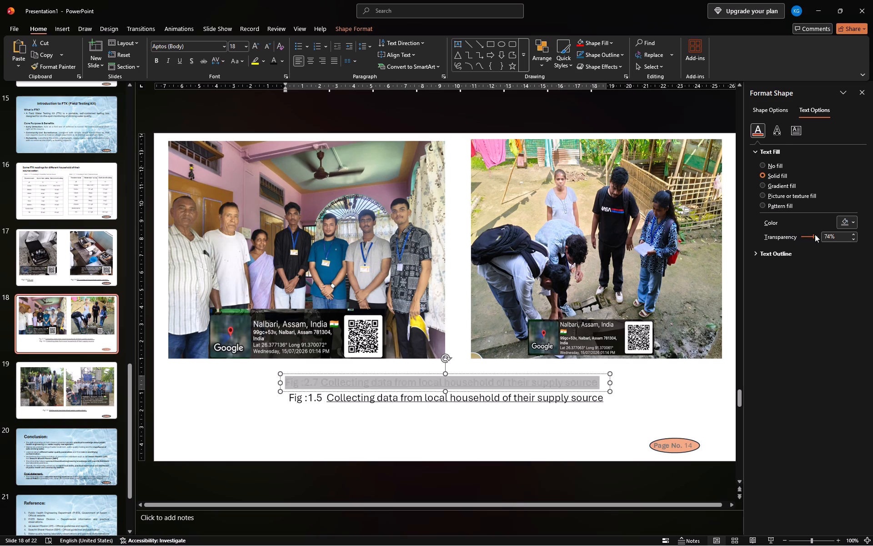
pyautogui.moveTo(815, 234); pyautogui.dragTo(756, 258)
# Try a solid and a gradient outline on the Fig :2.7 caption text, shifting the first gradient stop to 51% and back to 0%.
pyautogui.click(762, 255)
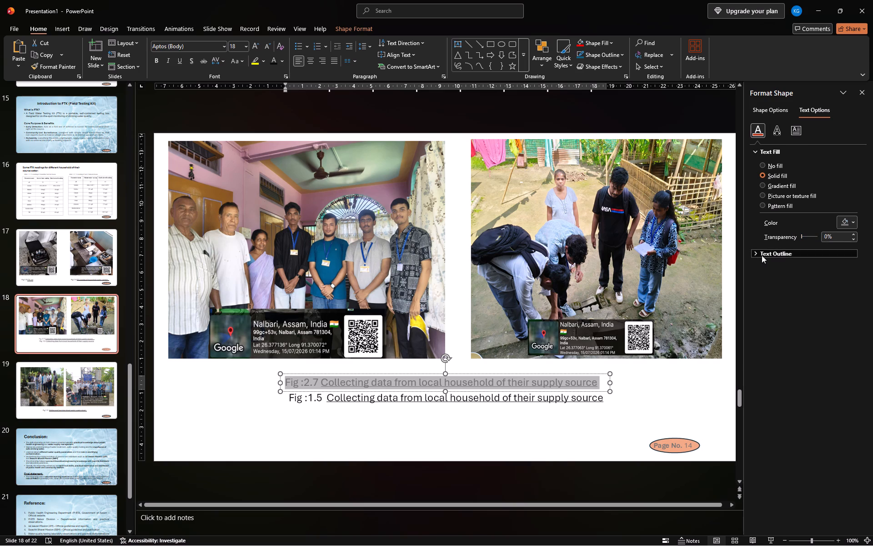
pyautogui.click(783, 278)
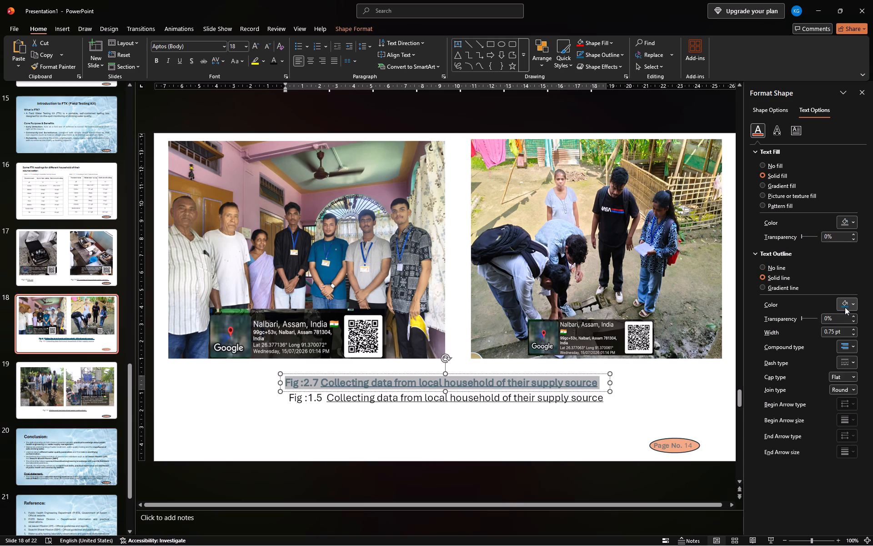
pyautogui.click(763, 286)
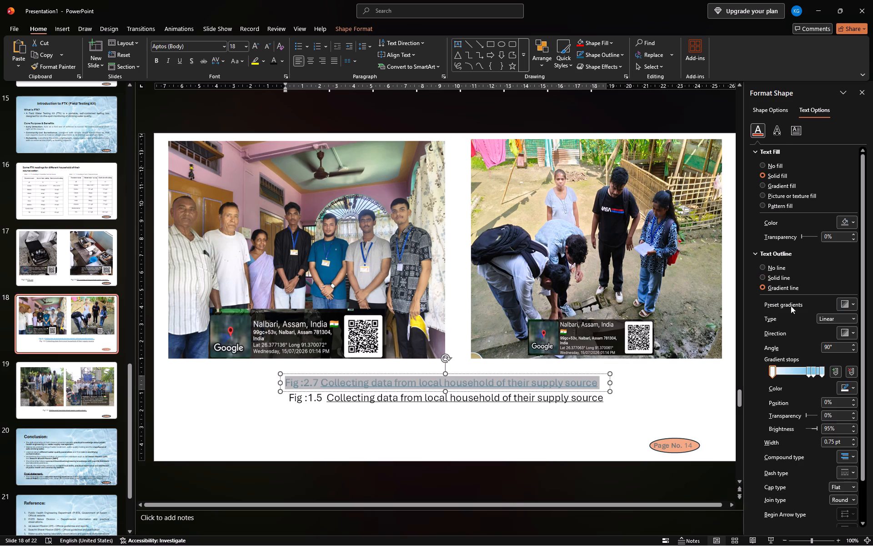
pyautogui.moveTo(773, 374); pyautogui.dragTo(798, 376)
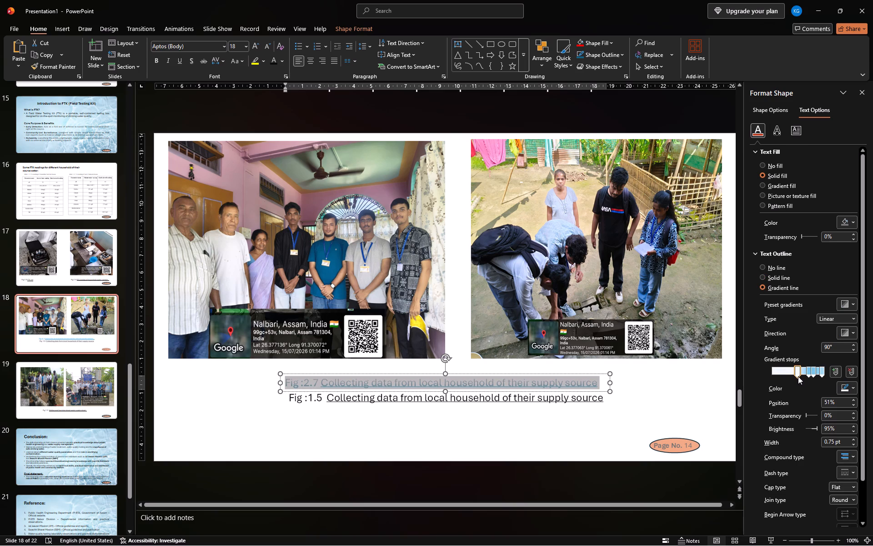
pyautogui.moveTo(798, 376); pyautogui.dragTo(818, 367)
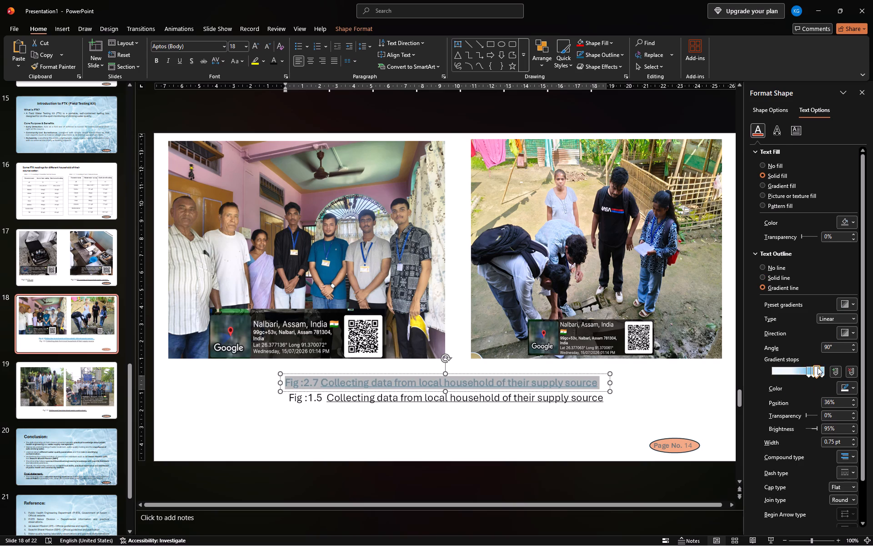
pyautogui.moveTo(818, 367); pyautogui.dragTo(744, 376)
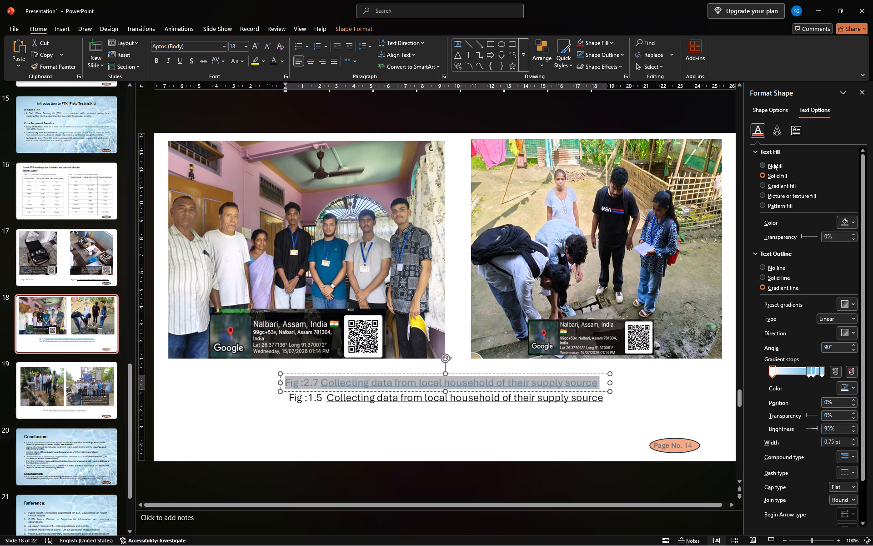
# Set the Fig :2.7 caption text to no fill and no outline.
pyautogui.click(773, 163)
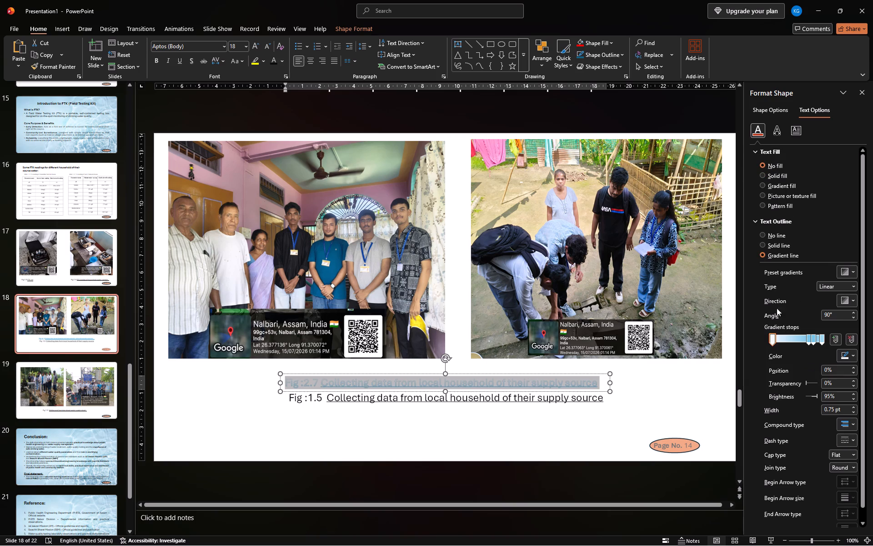
pyautogui.click(766, 236)
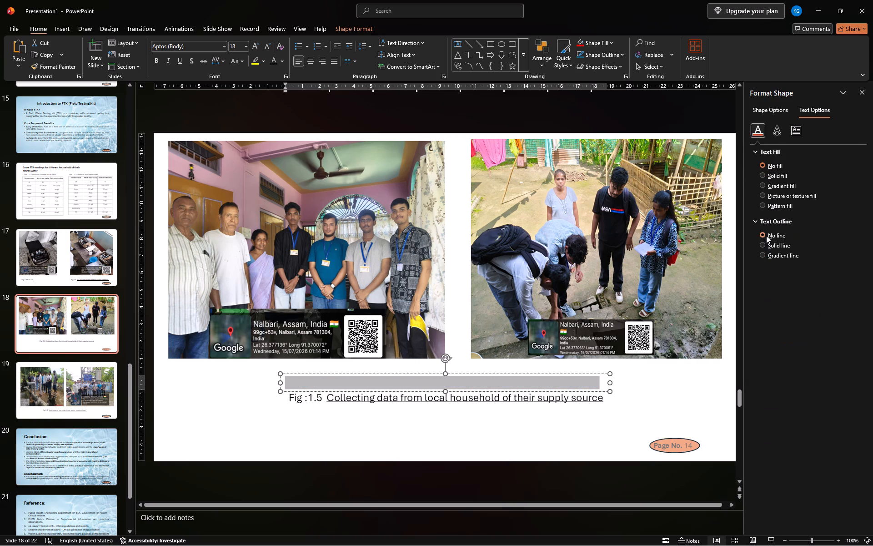